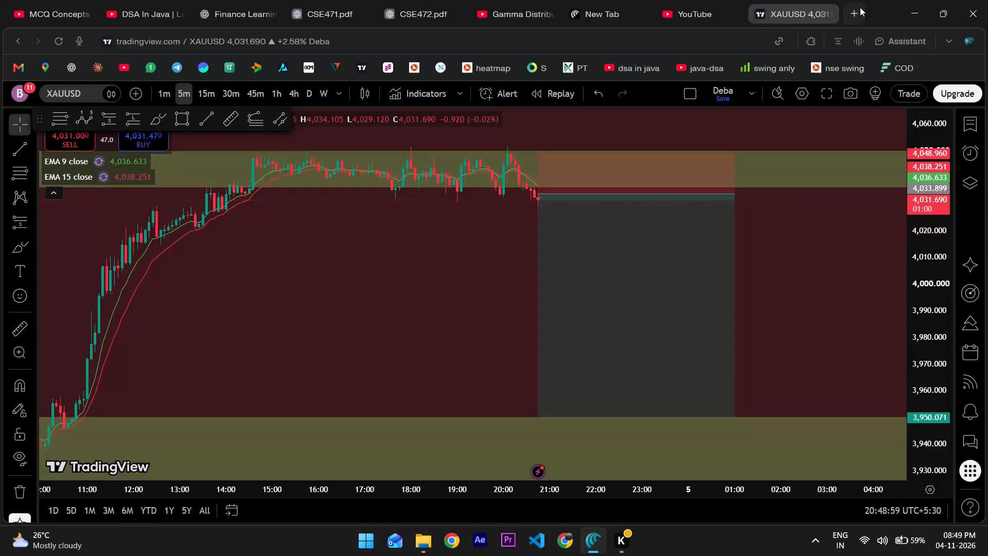
Open Dhan in a new browser tab and bring up the Nifty 50 chart with the watchlist hidden.
left_click(860, 8)
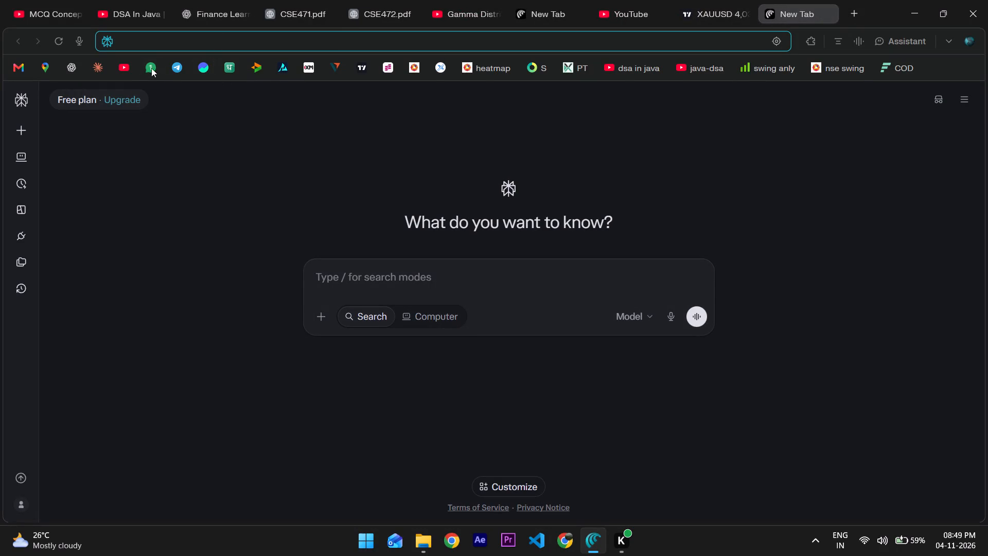
left_click(221, 73)
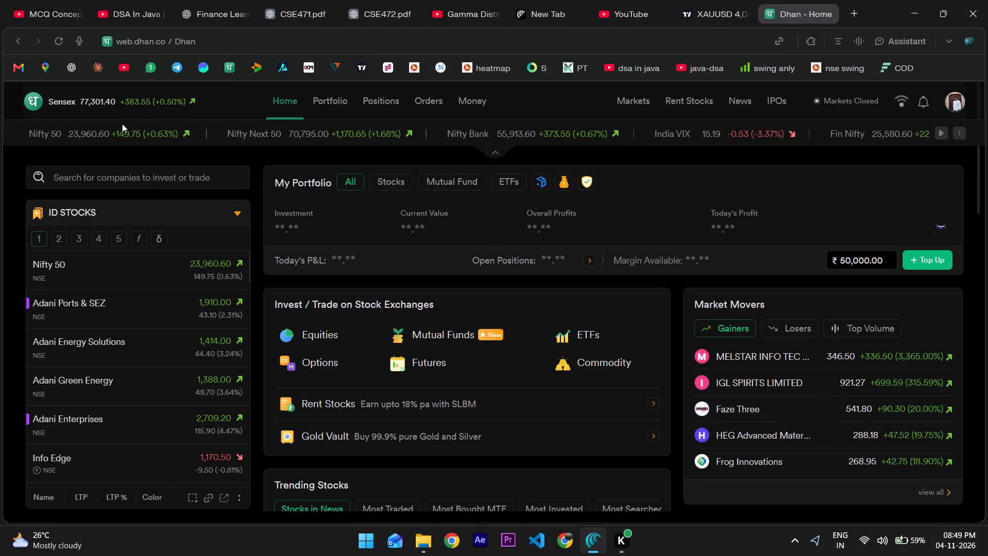
double_click(141, 134)
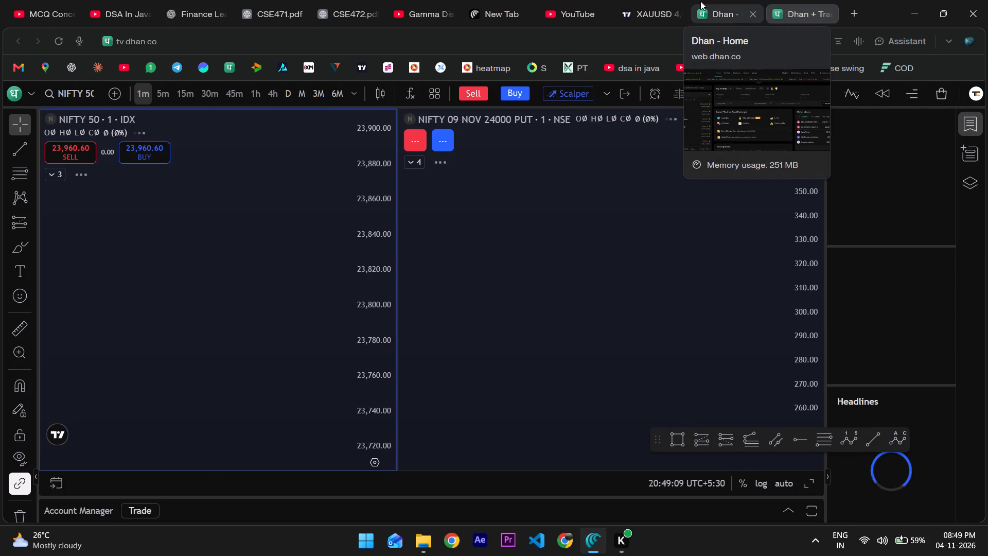
left_click(973, 117)
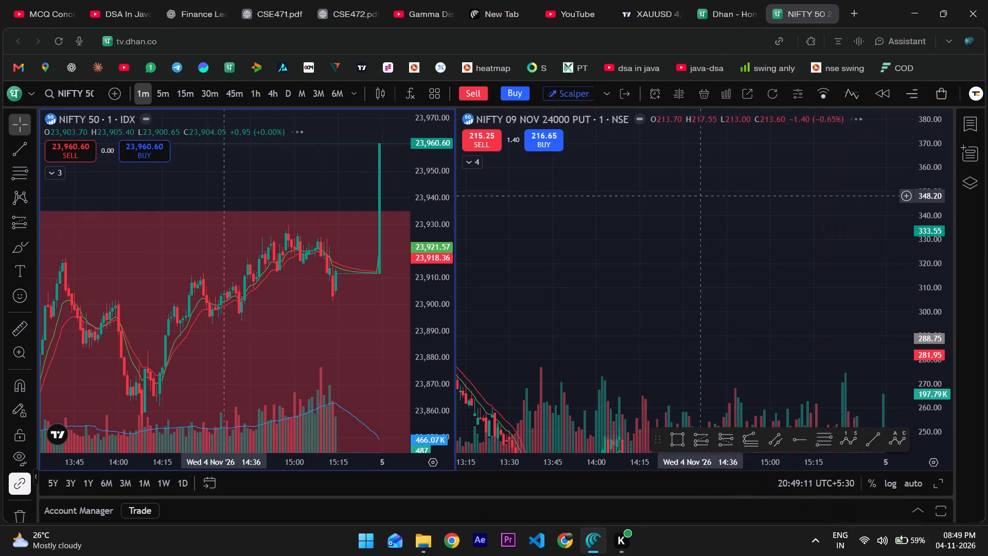
Widen the Nifty 50 pane and examine its one-minute price action alongside the 24000 put chart.
scroll(733, 199, "down", 2)
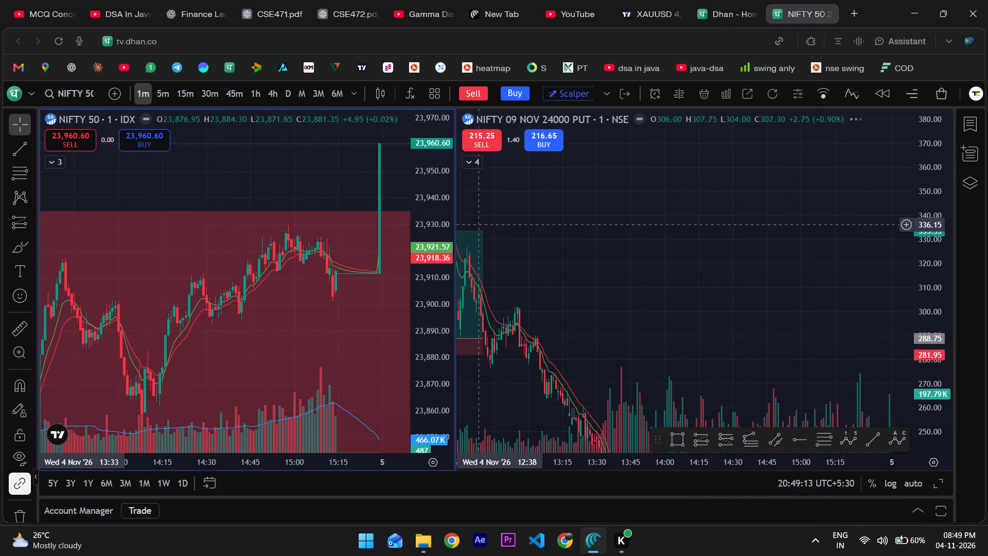
left_click_drag(457, 222, 595, 208)
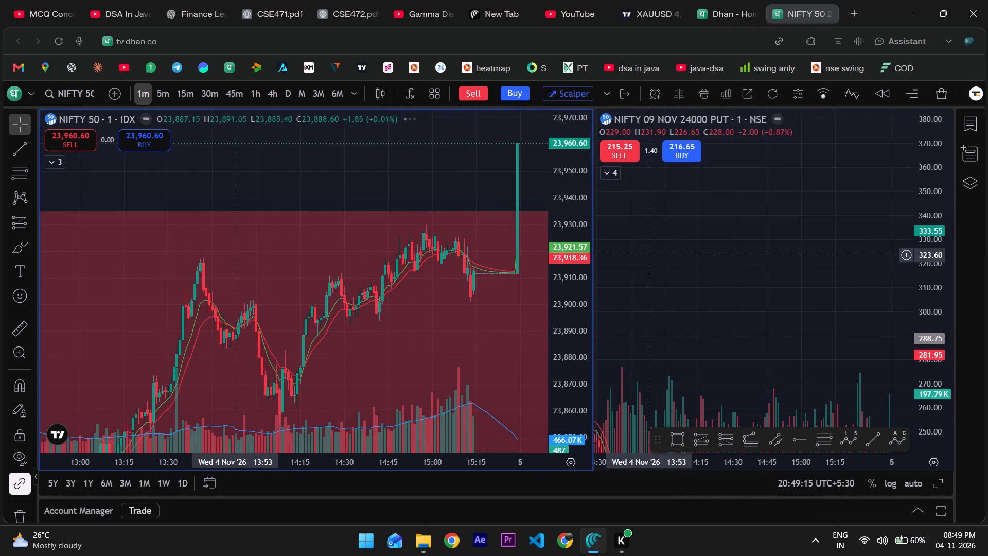
scroll(648, 254, "down", 5)
scroll(648, 254, "up", 1)
scroll(648, 254, "right", 1)
scroll(648, 254, "up", 1)
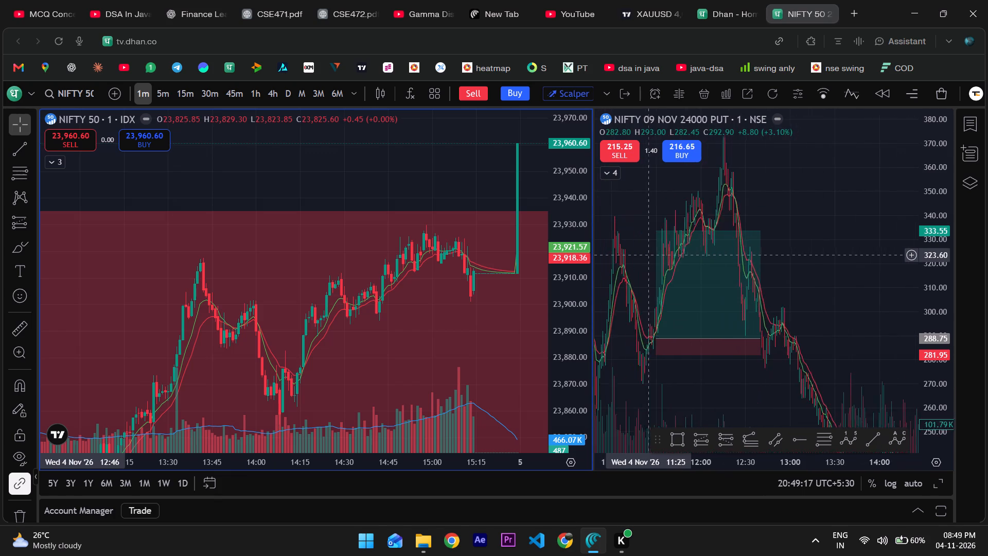
scroll(648, 254, "up", 1)
scroll(301, 228, "down", 4)
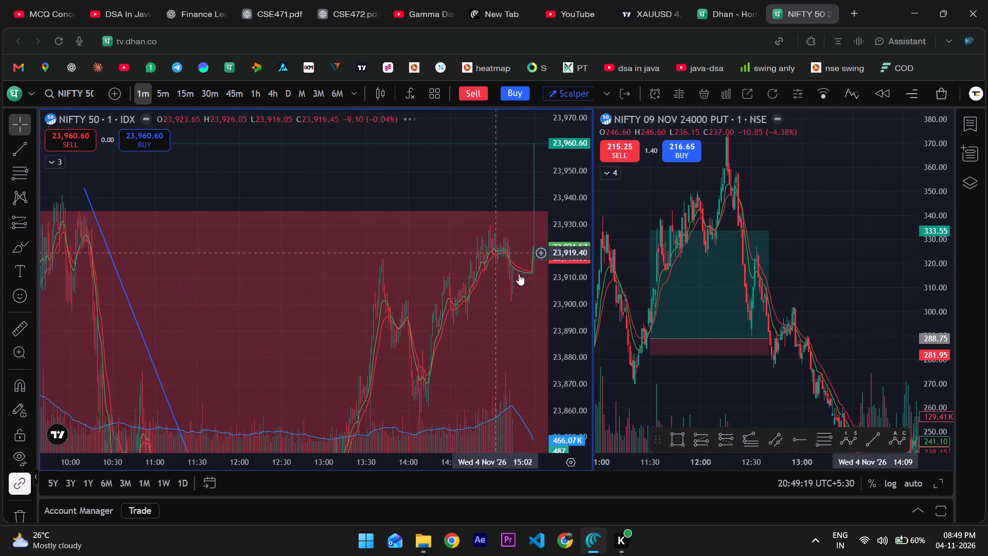
left_click_drag(568, 247, 562, 428)
scroll(315, 292, "down", 2)
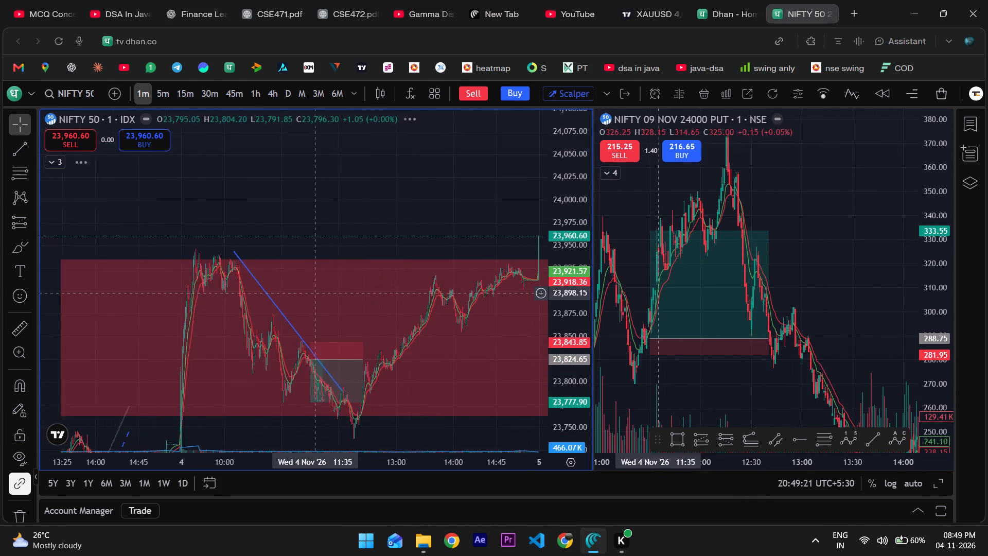
scroll(315, 292, "down", 1)
Maximize the Nifty 50 chart and examine recent sessions against the zones and trend lines already drawn.
left_click(941, 488)
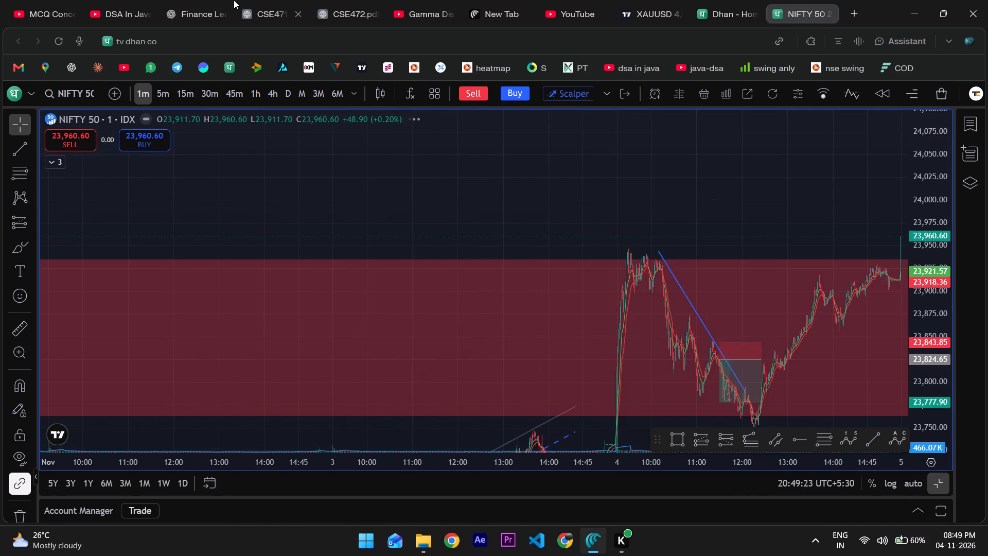
scroll(588, 316, "up", 3)
scroll(588, 316, "right", 1)
scroll(588, 316, "up", 1)
scroll(588, 316, "down", 3)
left_click_drag(919, 247, 892, 498)
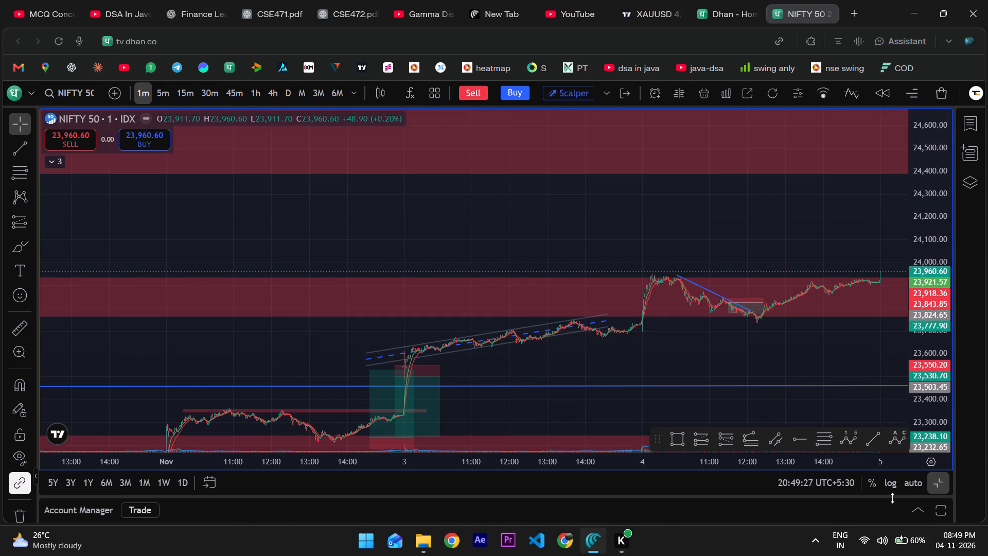
scroll(703, 374, "up", 2)
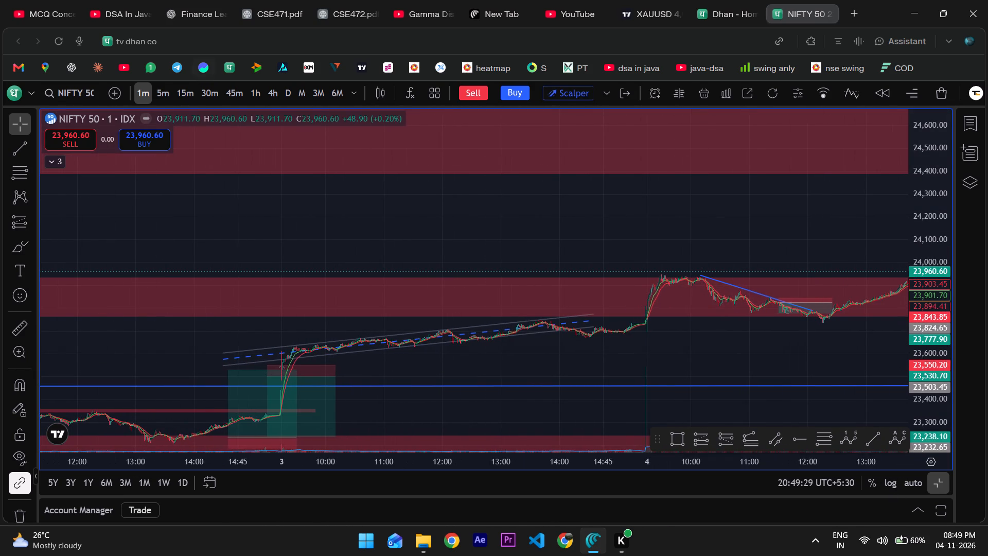
Open the market replay chart for Nifty 50.
left_click(871, 89)
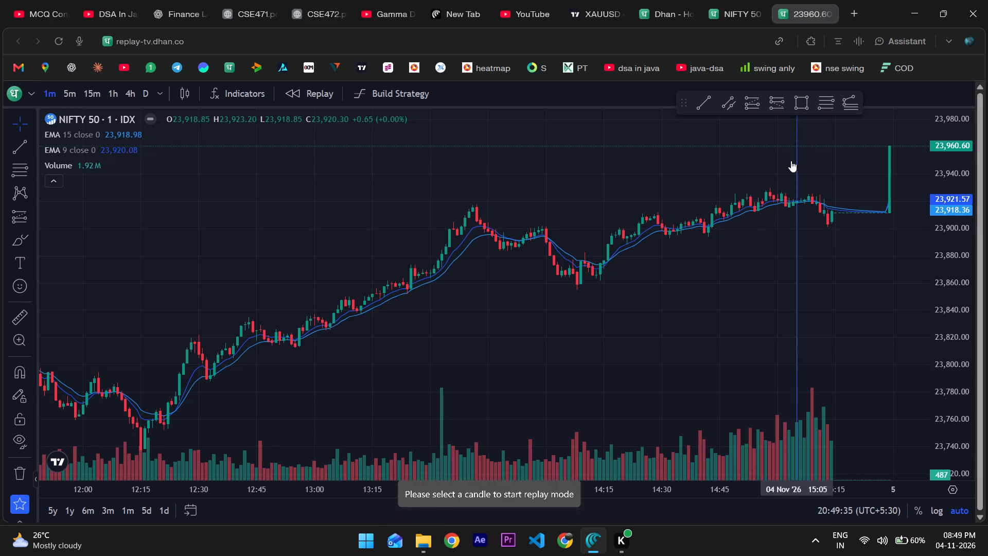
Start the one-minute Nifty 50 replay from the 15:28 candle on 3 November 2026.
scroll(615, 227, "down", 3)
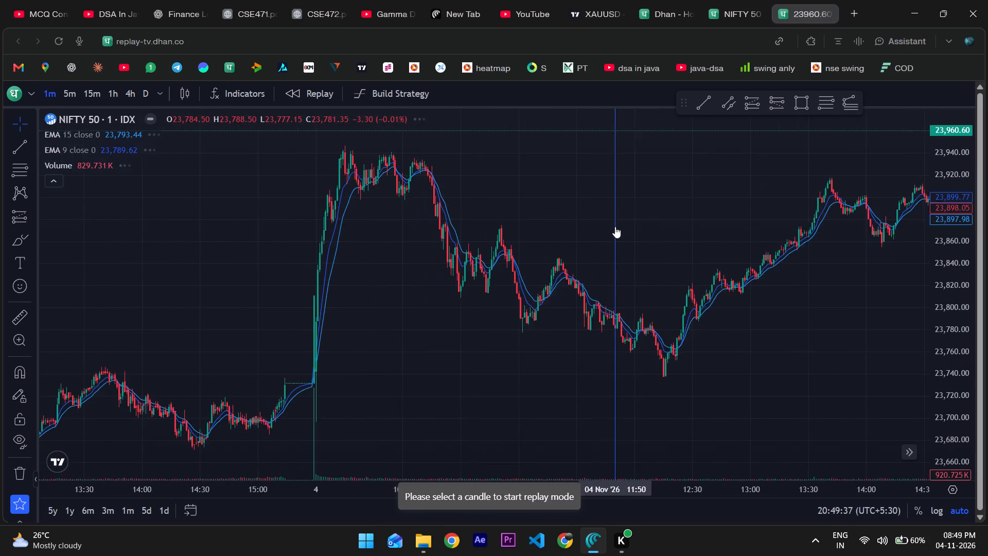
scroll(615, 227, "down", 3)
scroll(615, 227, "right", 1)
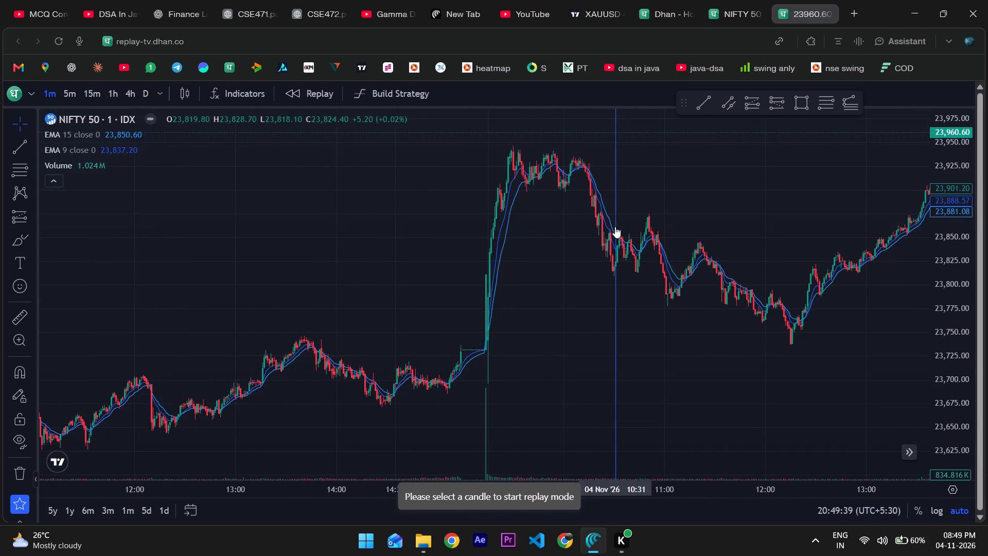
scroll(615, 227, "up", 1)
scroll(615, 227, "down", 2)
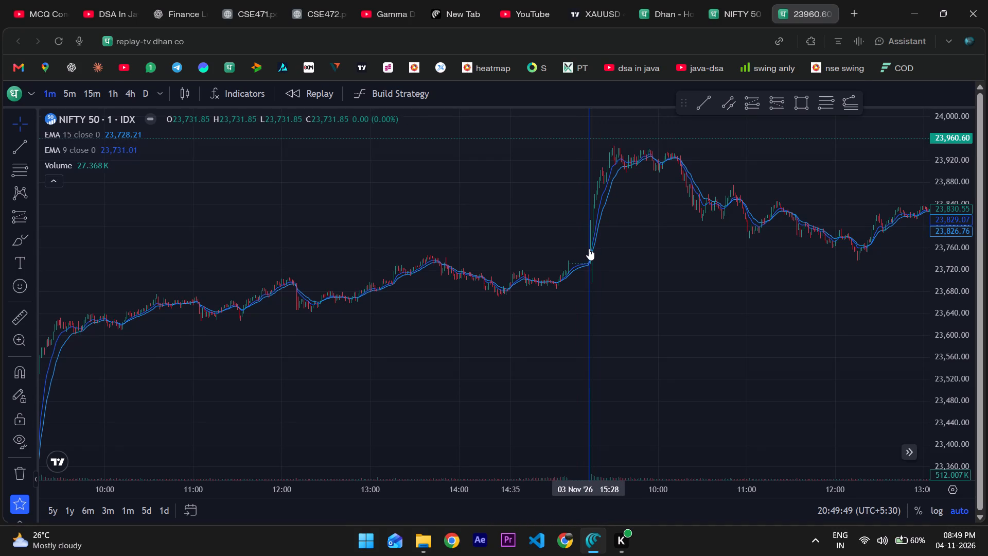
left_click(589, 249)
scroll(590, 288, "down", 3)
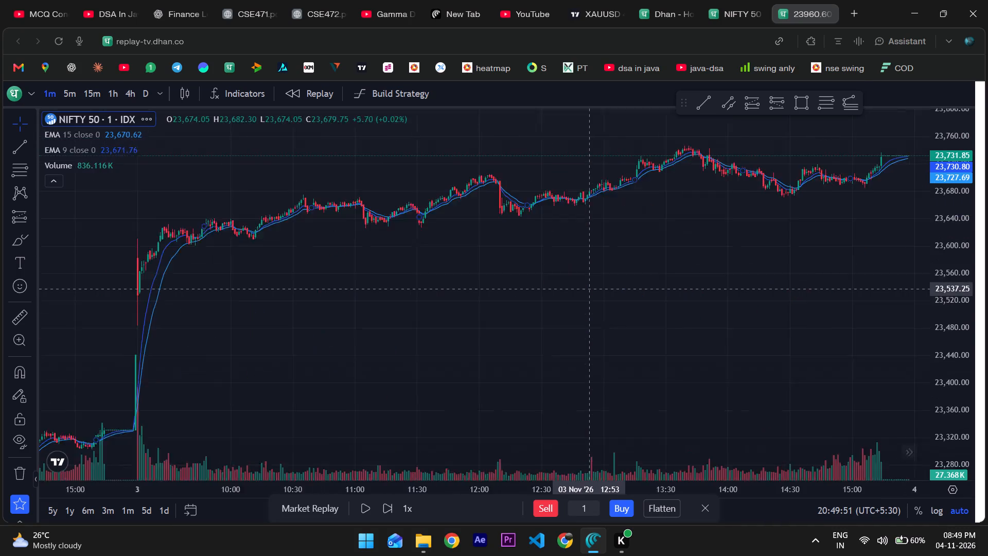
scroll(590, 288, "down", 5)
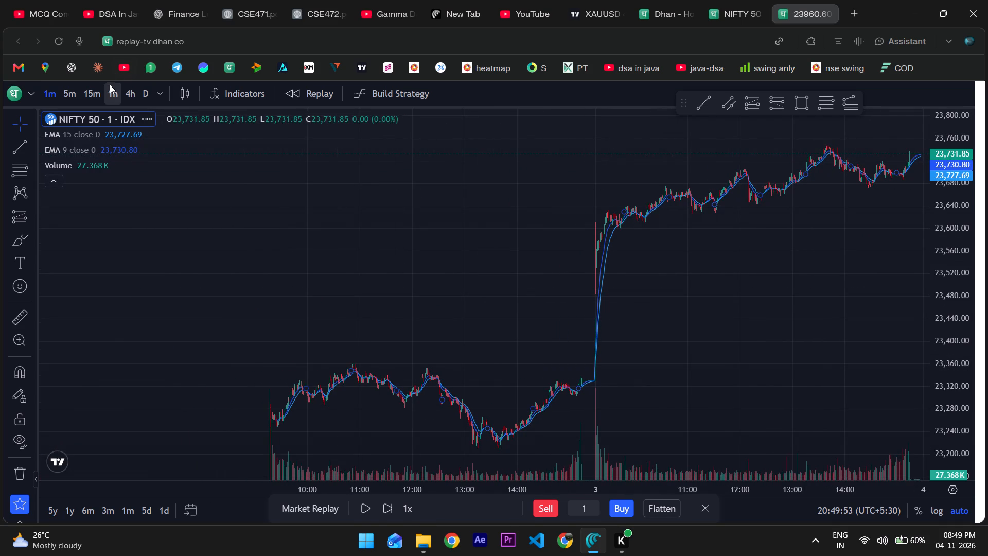
Switch to the one-hour timeframe, dismiss the trading stats and examine the Nifty 50 trend over recent months.
left_click(111, 90)
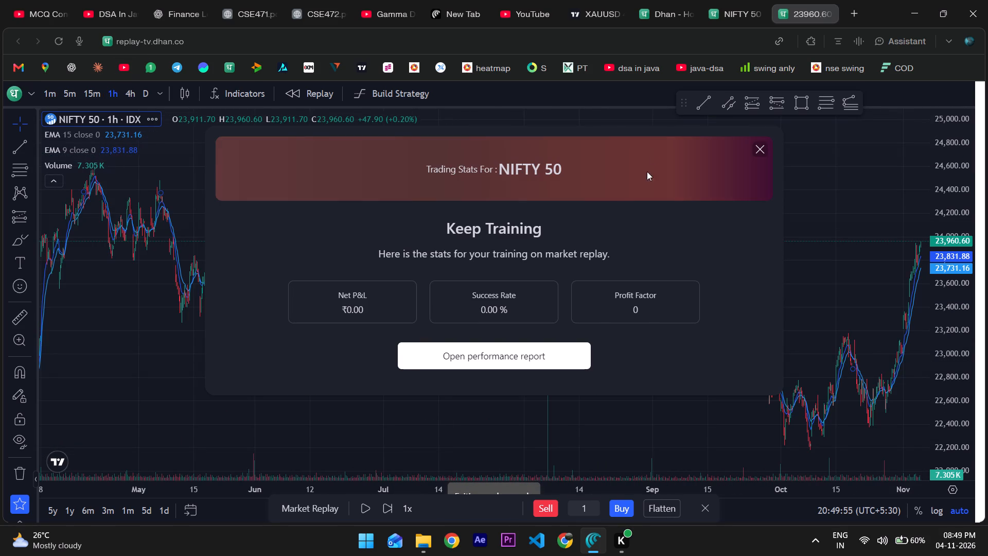
left_click(758, 147)
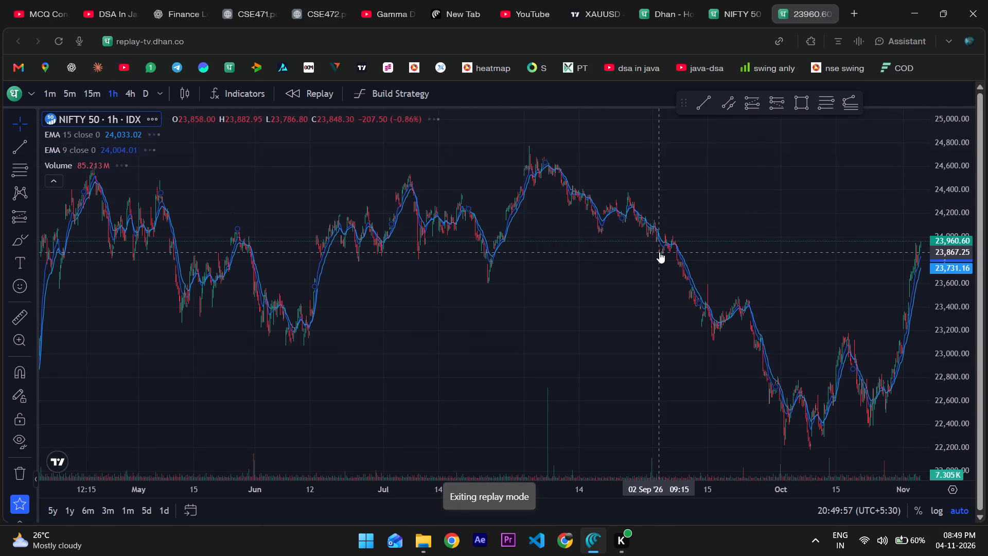
scroll(659, 252, "left", 3)
scroll(659, 252, "down", 4)
scroll(659, 252, "up", 2)
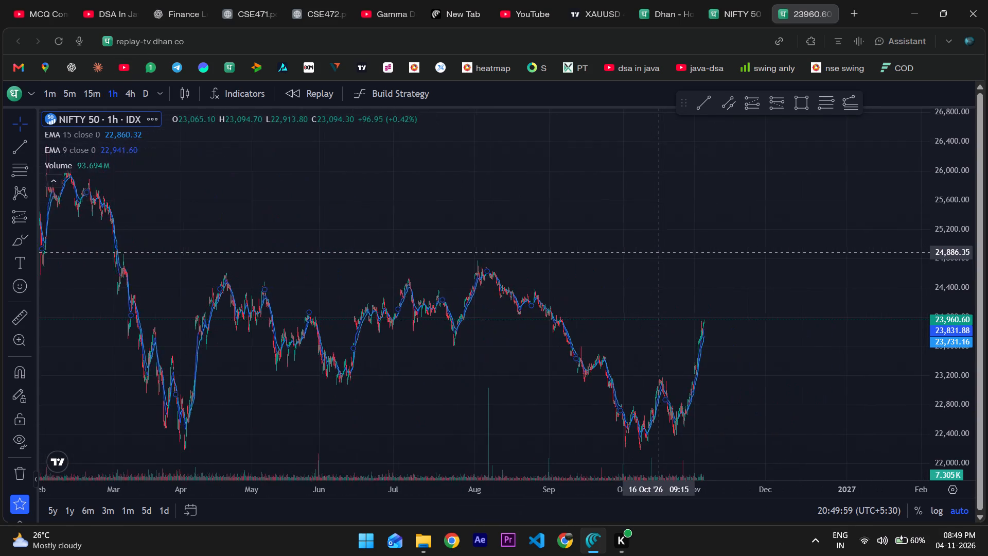
scroll(659, 252, "up", 4)
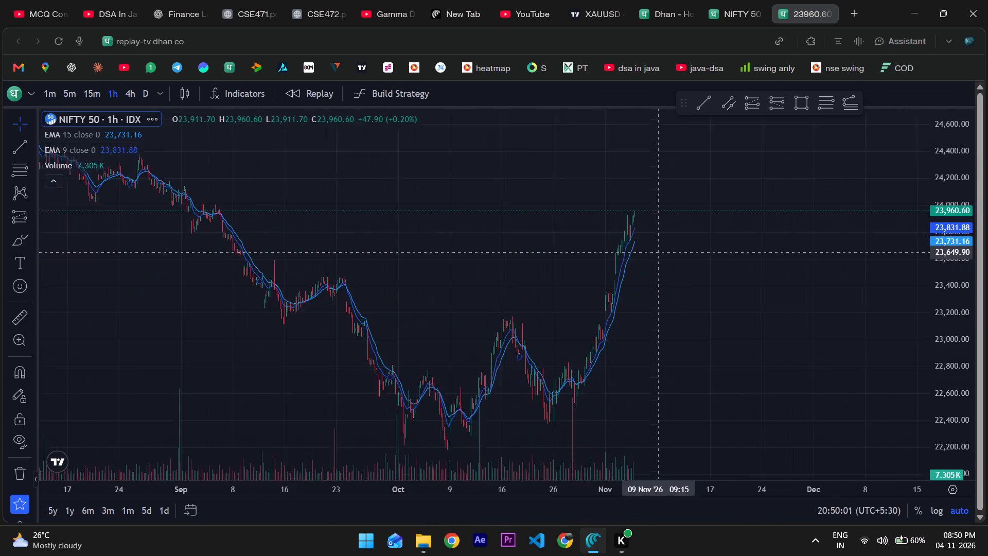
scroll(659, 252, "up", 2)
scroll(659, 252, "down", 2)
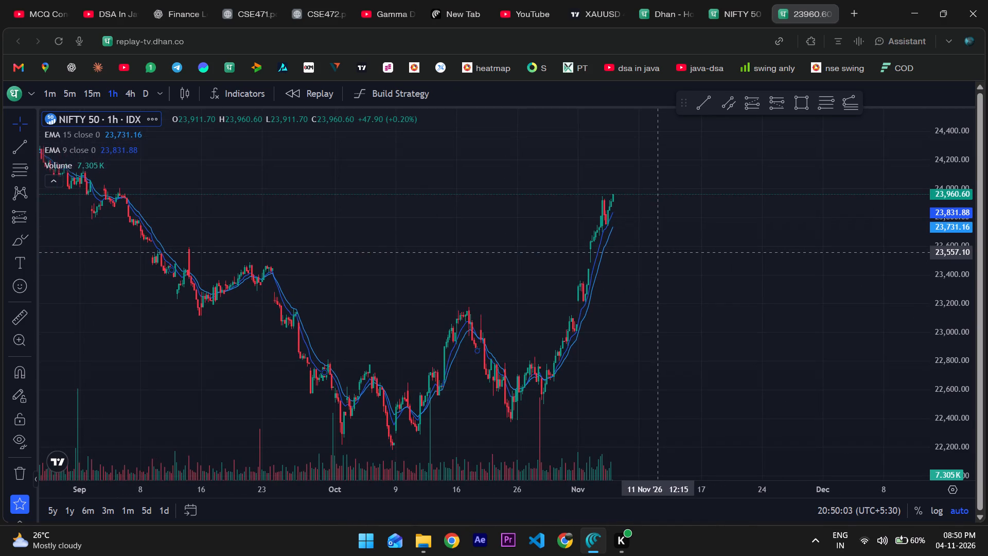
scroll(659, 252, "down", 4)
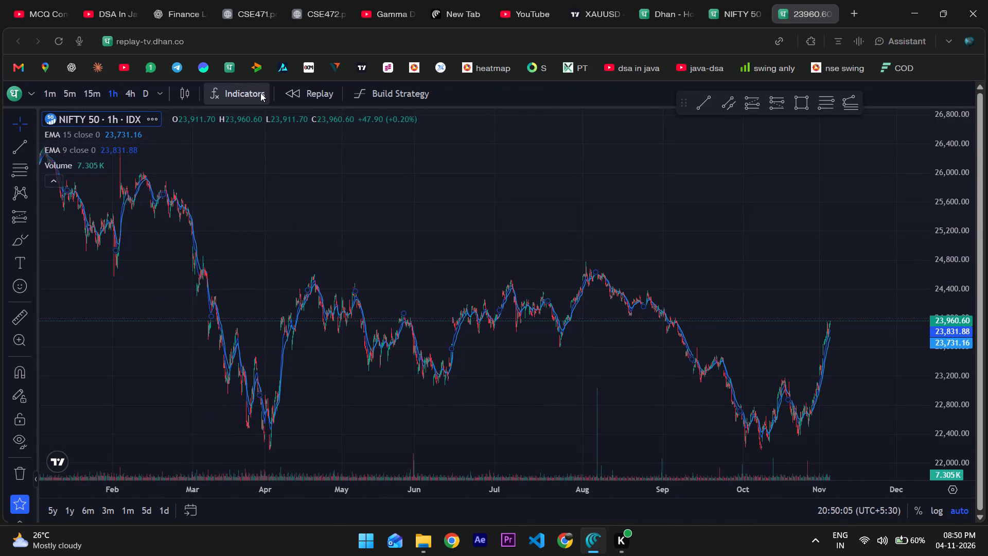
Switch the Nifty 50 chart to the daily timeframe and frame the 2026 price swings for marking levels.
left_click(124, 95)
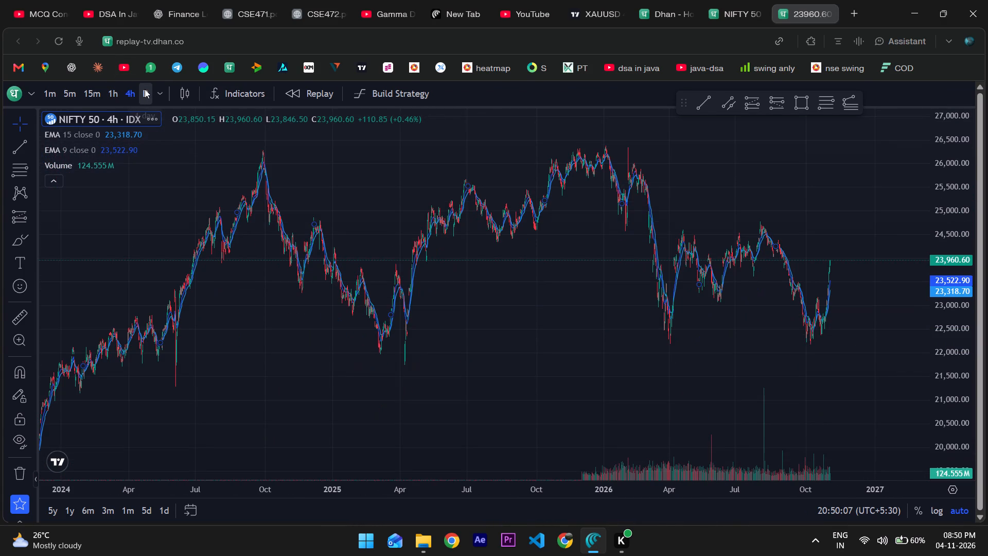
left_click(145, 89)
scroll(397, 217, "up", 3)
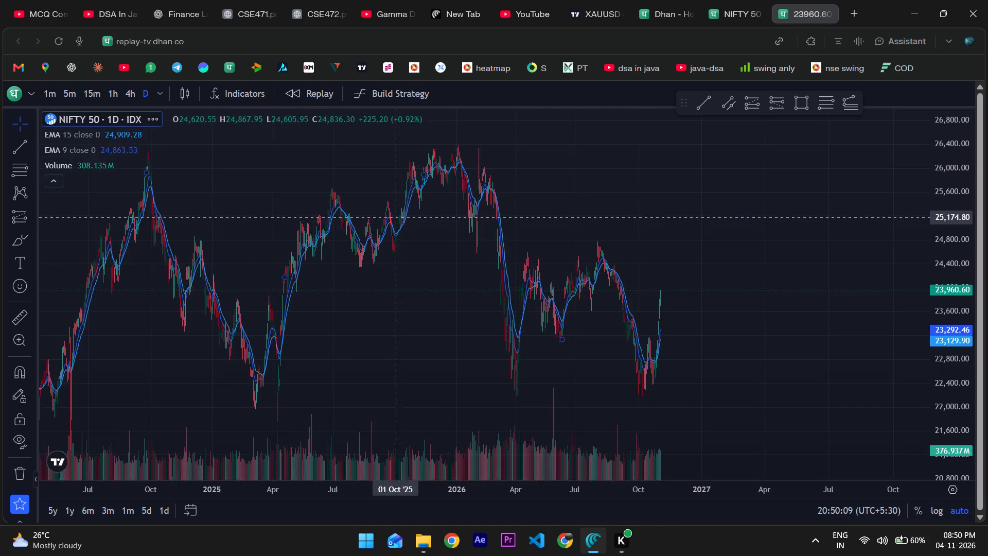
scroll(397, 217, "up", 2)
scroll(397, 217, "right", 1)
scroll(397, 217, "up", 2)
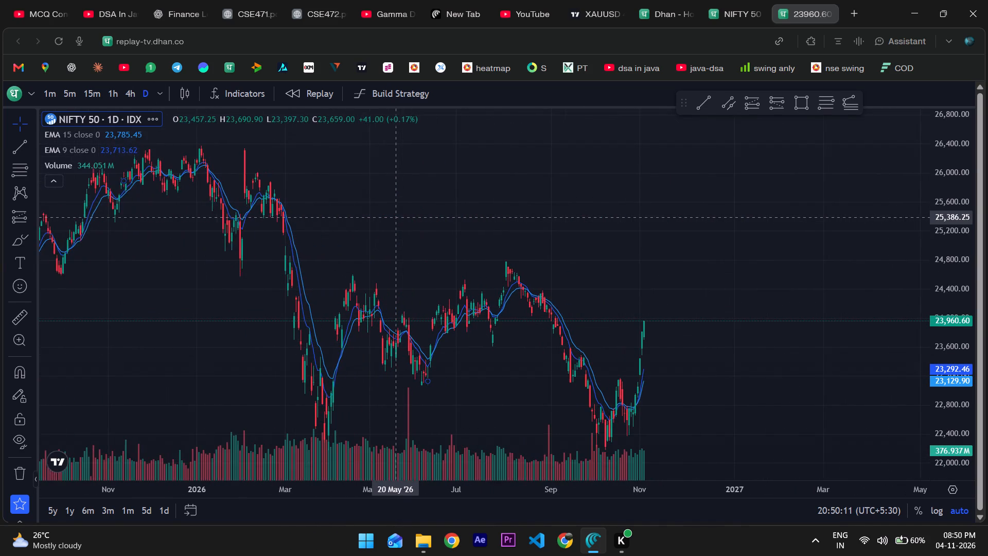
scroll(397, 217, "up", 2)
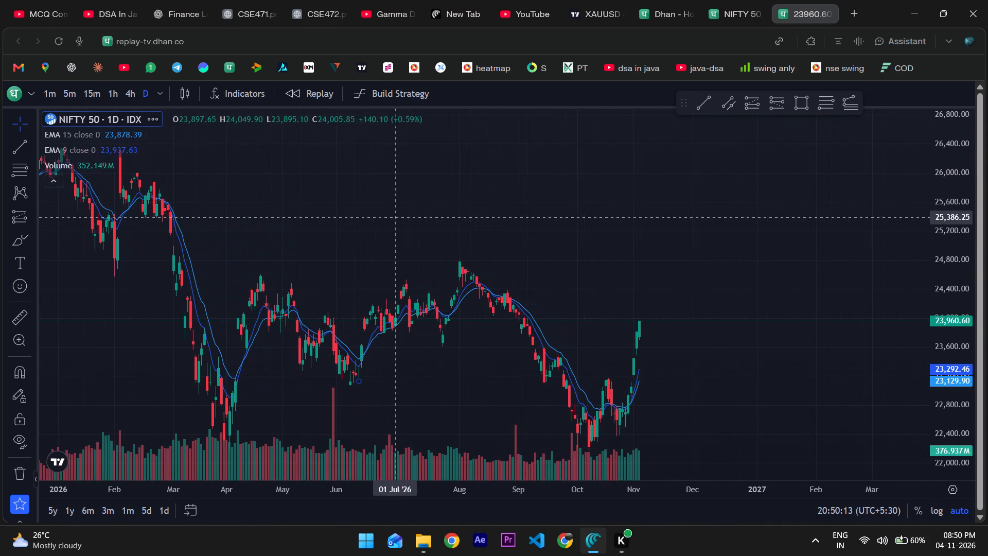
left_click(956, 270)
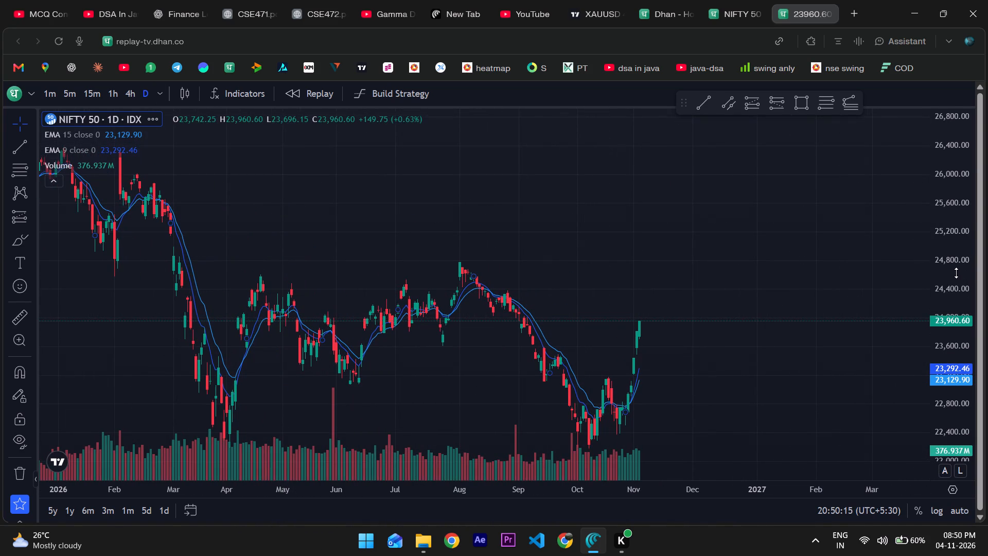
left_click_drag(856, 334, 795, 221)
scroll(795, 221, "up", 1)
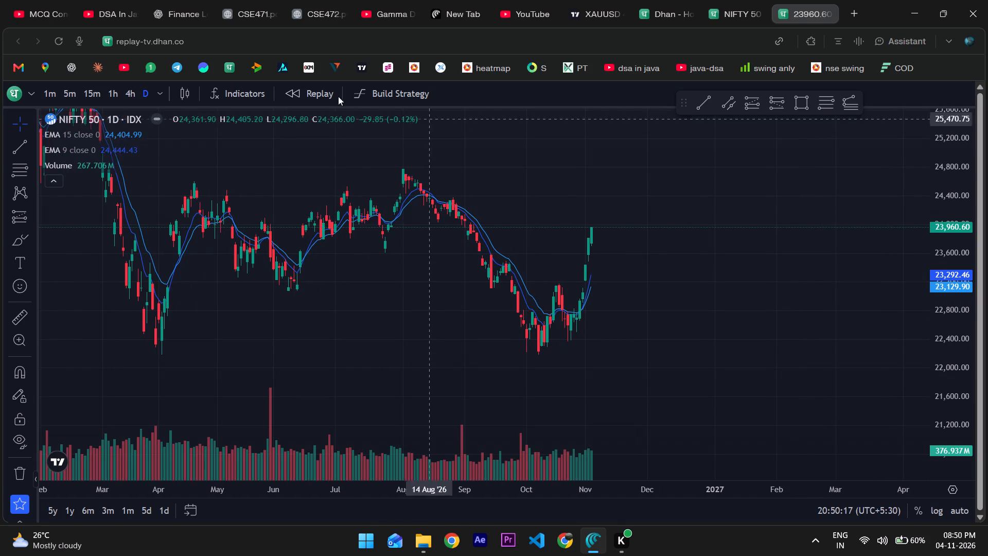
Draw a rectangle zone from 10 June 2026 to 15 January 2027, between about 23,936 and 23,802.
left_click(30, 235)
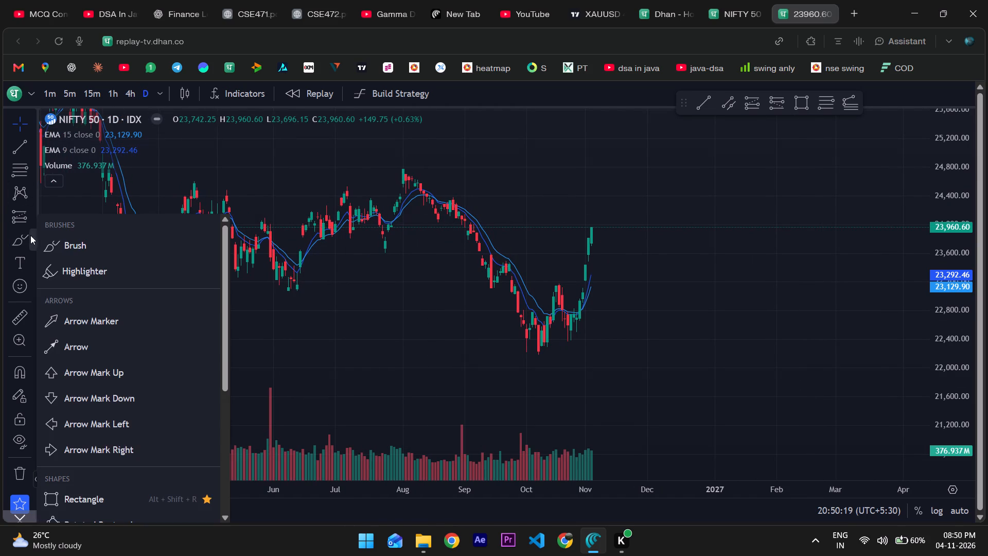
left_click(85, 498)
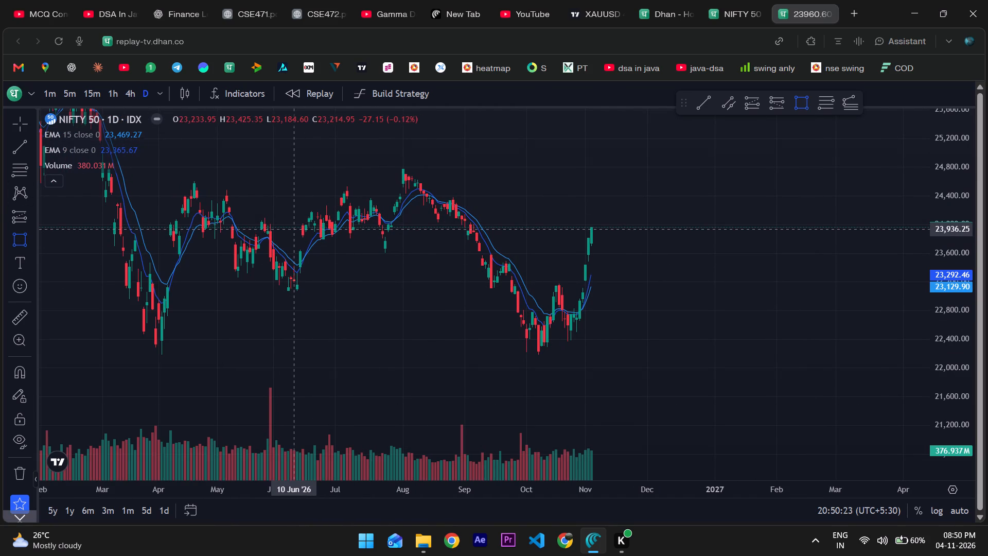
left_click_drag(294, 230, 311, 238)
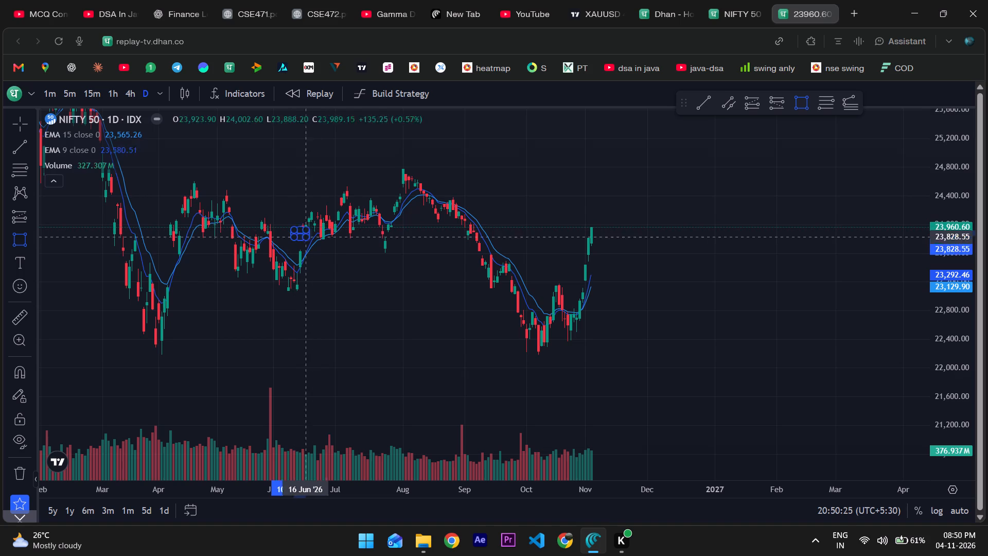
left_click_drag(311, 238, 361, 238)
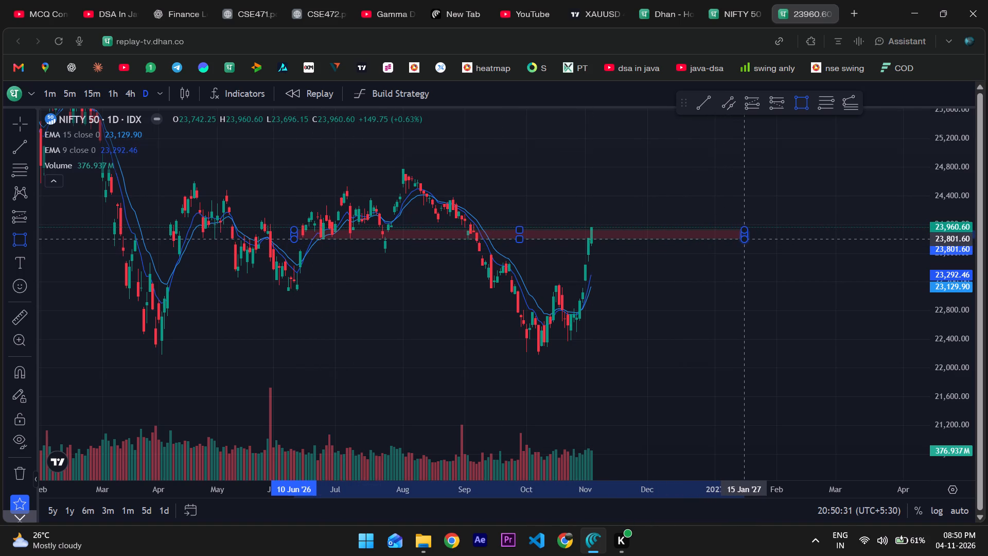
left_click(744, 238)
left_click(748, 325)
left_click_drag(748, 325, 720, 407)
scroll(720, 407, "down", 1)
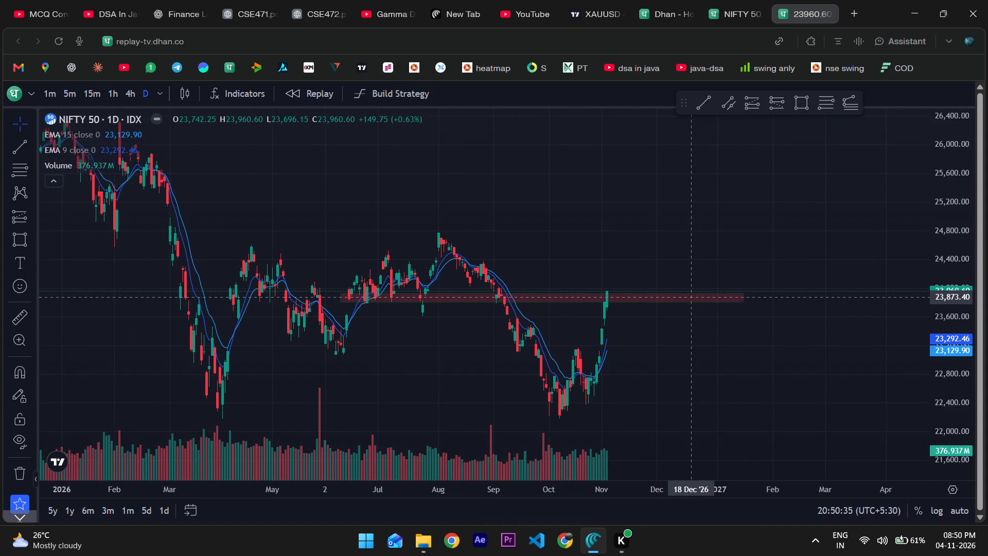
Duplicate the rectangle zone and place the copy at the early-August swing high, starting 29 January 2026 with its top near 24,770.
left_click(693, 300)
left_click(693, 304)
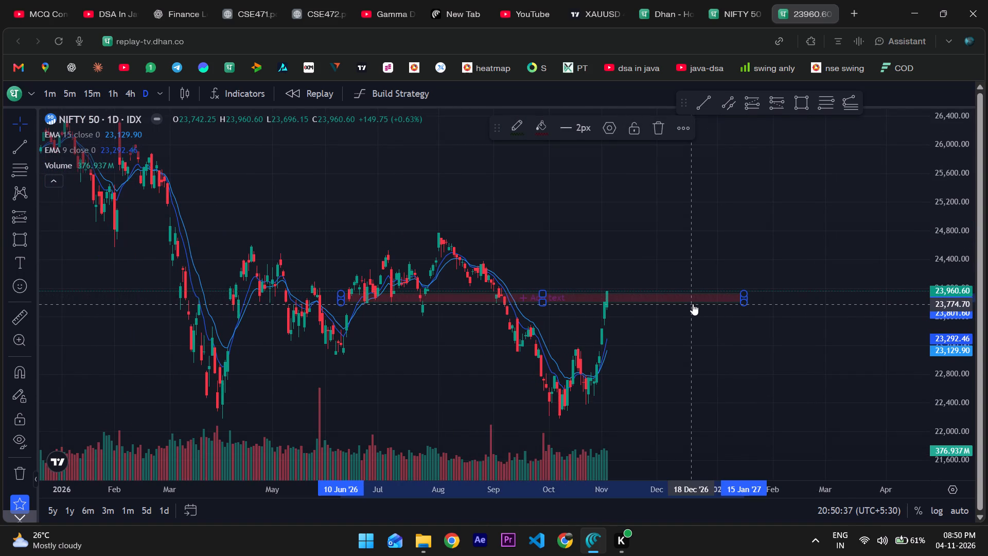
left_click_drag(693, 304, 599, 234, "ctrl")
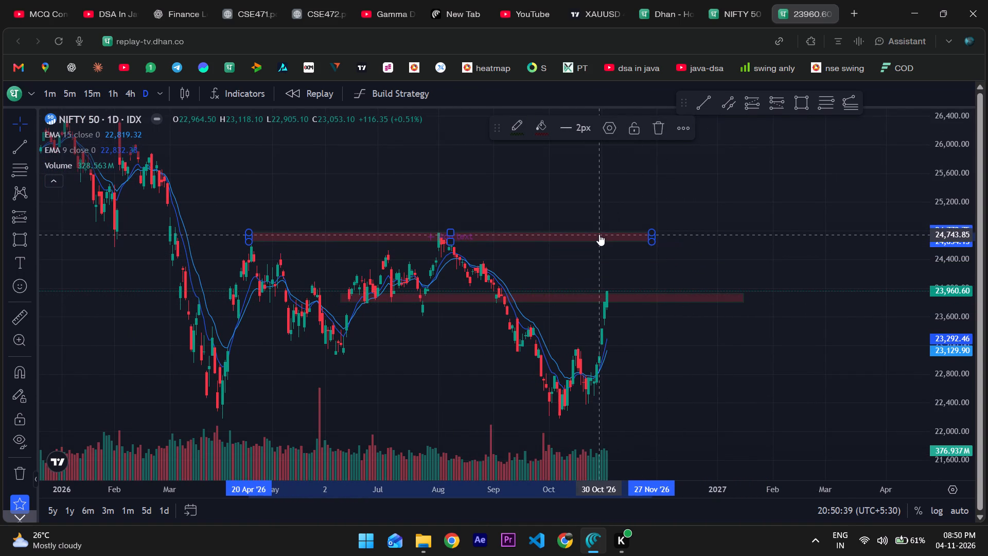
left_click_drag(599, 234, 583, 248, "ctrl")
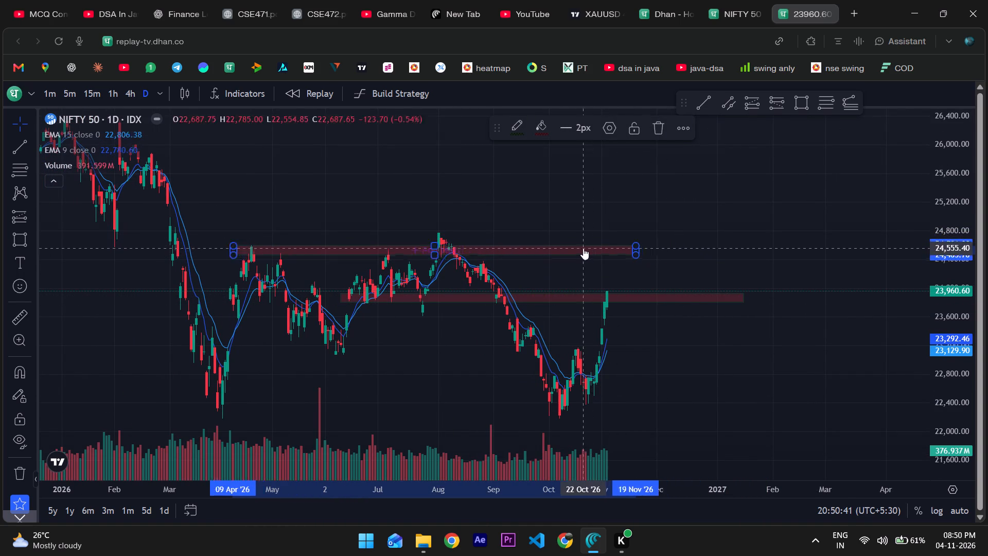
left_click_drag(583, 248, 477, 234, "ctrl")
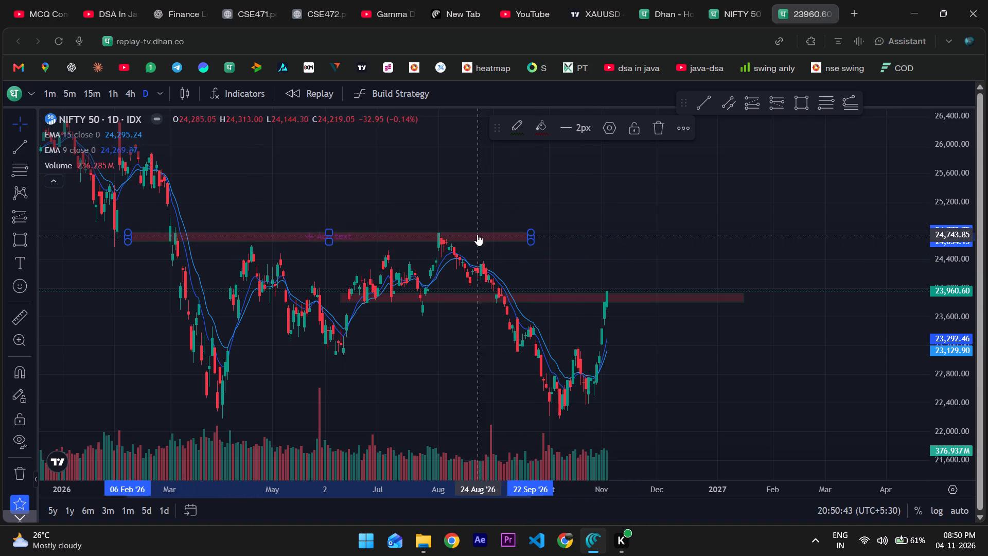
left_click_drag(477, 234, 460, 235, "ctrl")
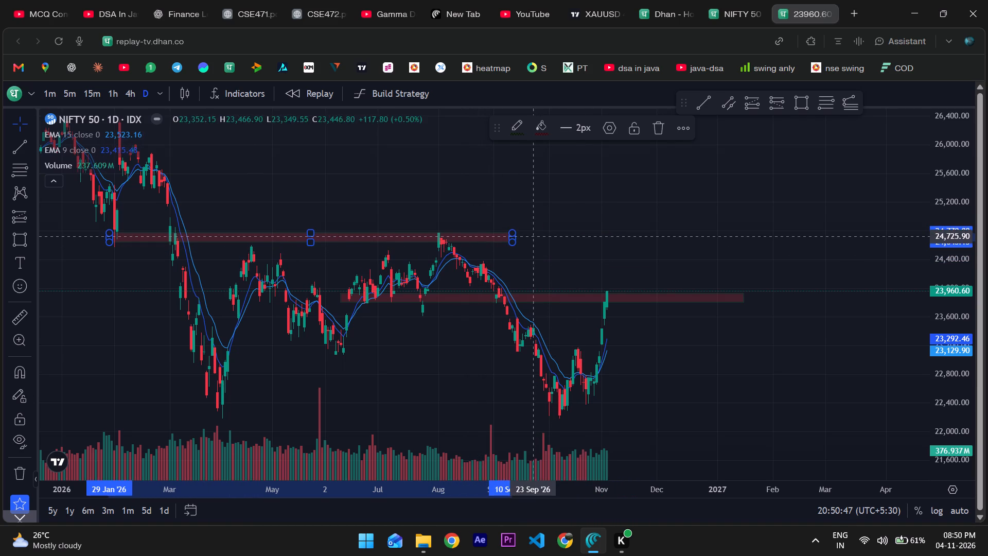
Extend the end of the uppermost zone to mid-March 2027.
left_click(515, 237)
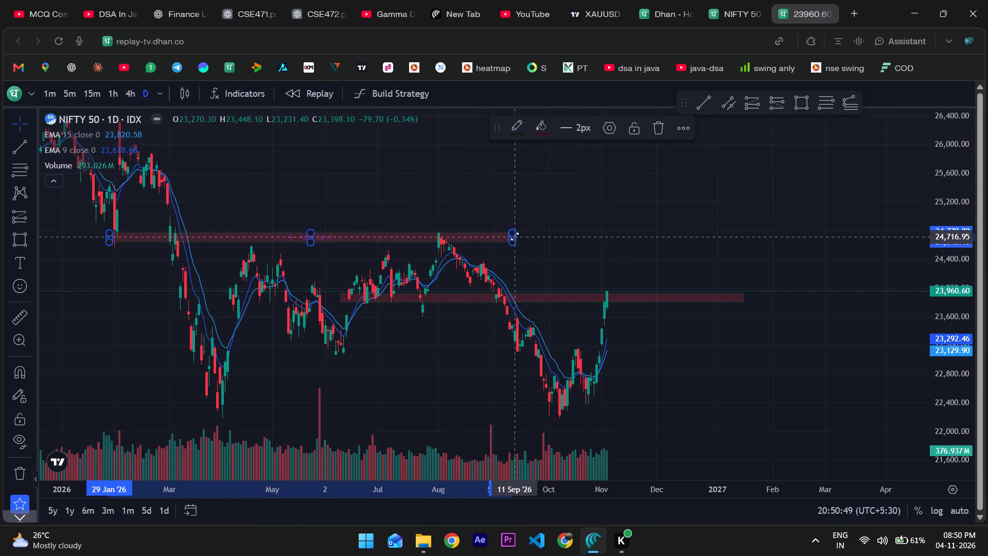
left_click_drag(516, 236, 842, 248)
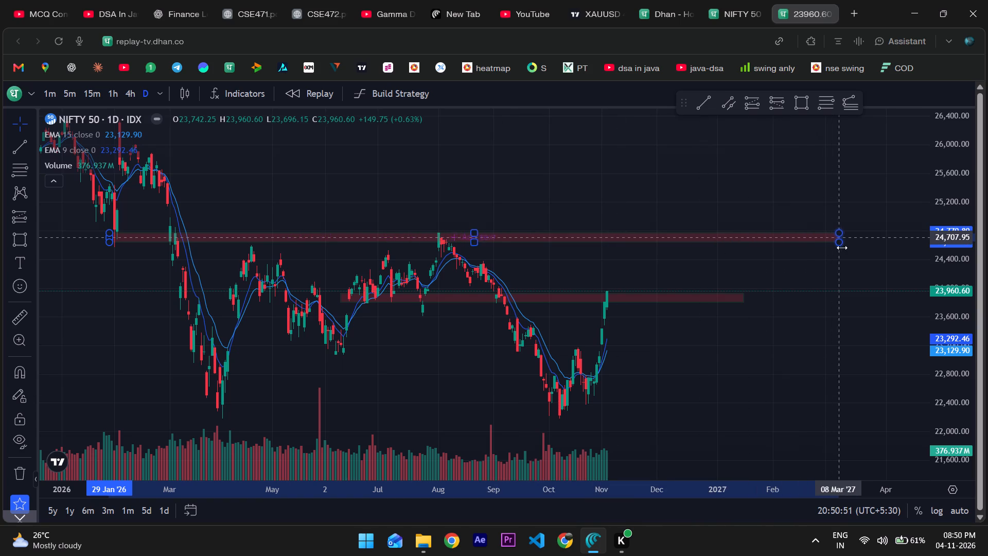
left_click_drag(842, 248, 859, 248)
Duplicate the lowest zone between the two existing ones, from 28 July 2026 to 3 March 2027, with its top at about 24,403.
left_click(703, 301)
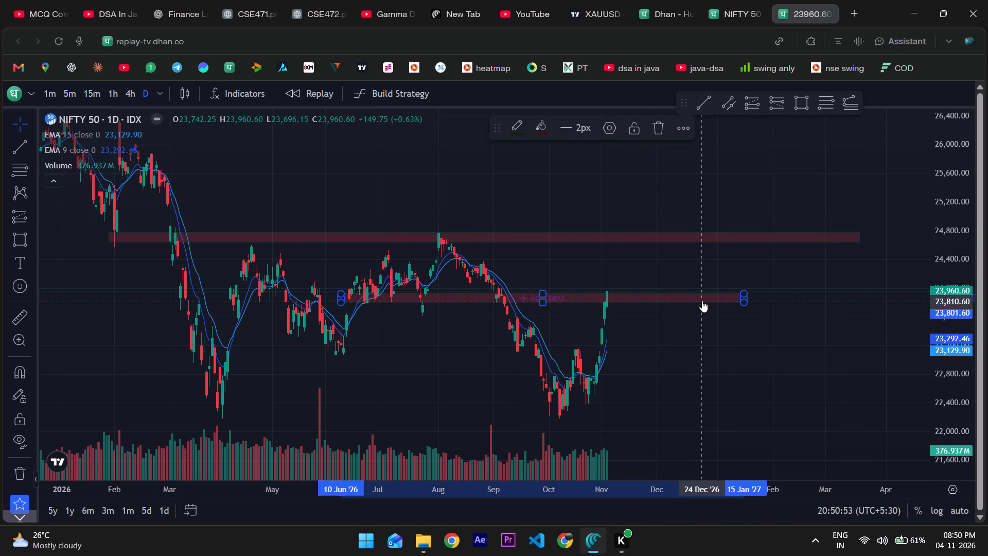
left_click(699, 301)
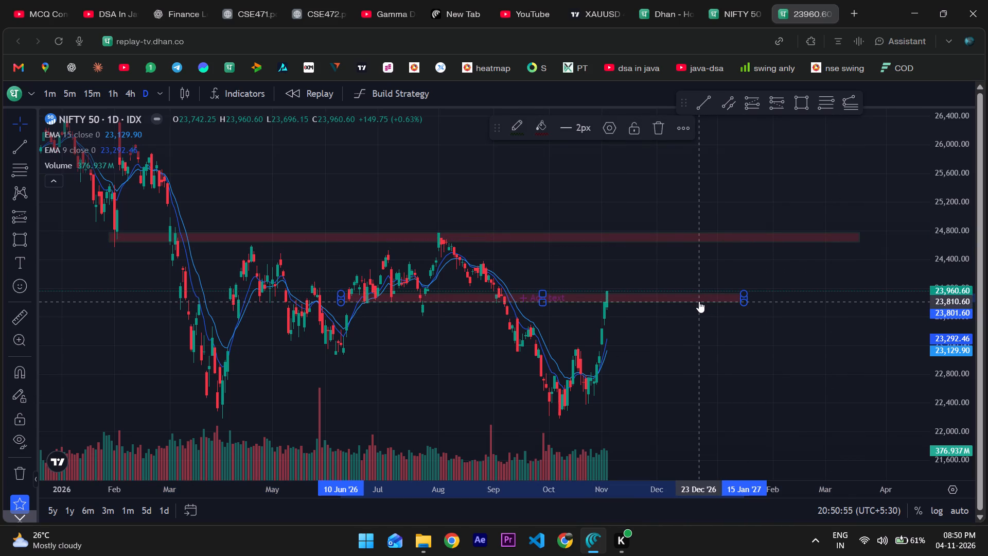
left_click_drag(699, 301, 800, 256, "ctrl")
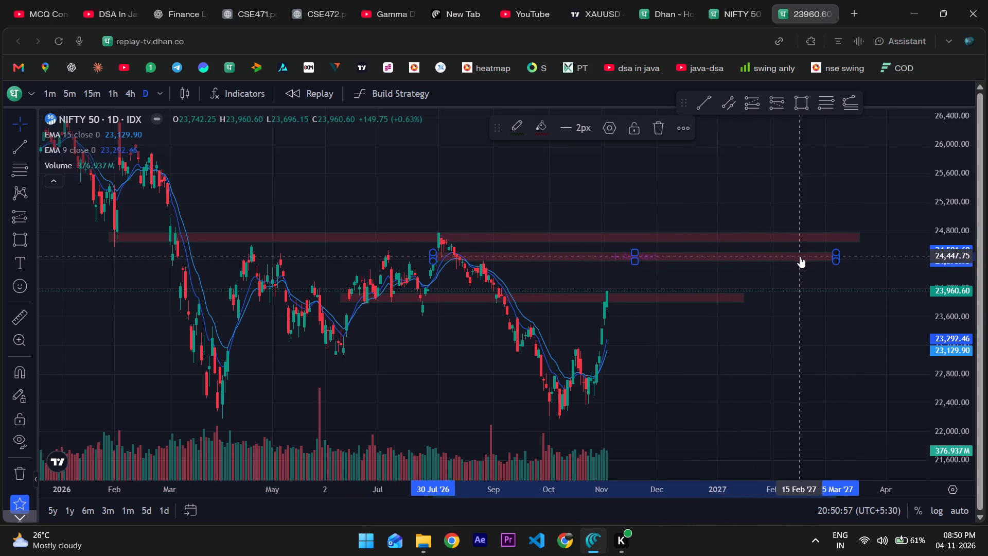
left_click_drag(800, 256, 785, 262, "ctrl")
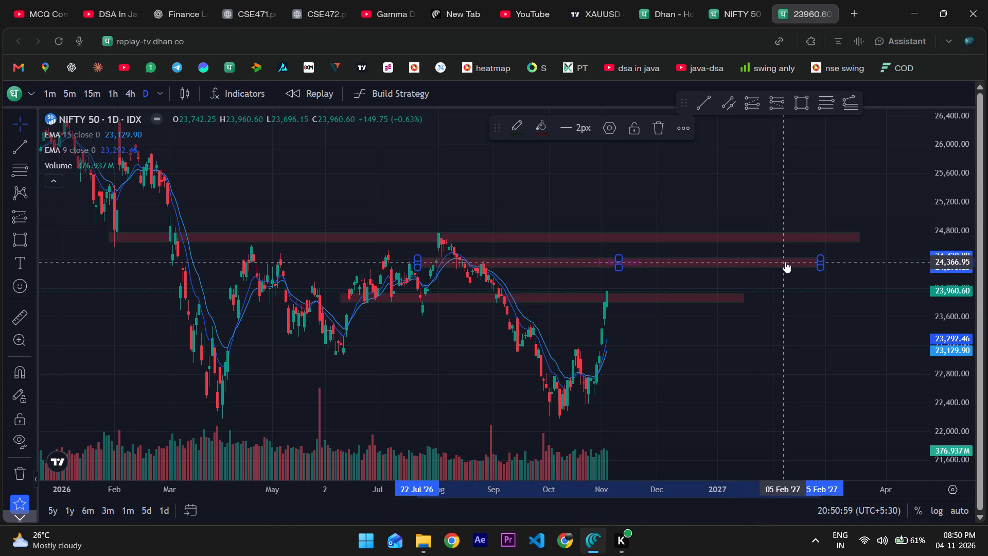
left_click_drag(785, 262, 795, 263, "ctrl")
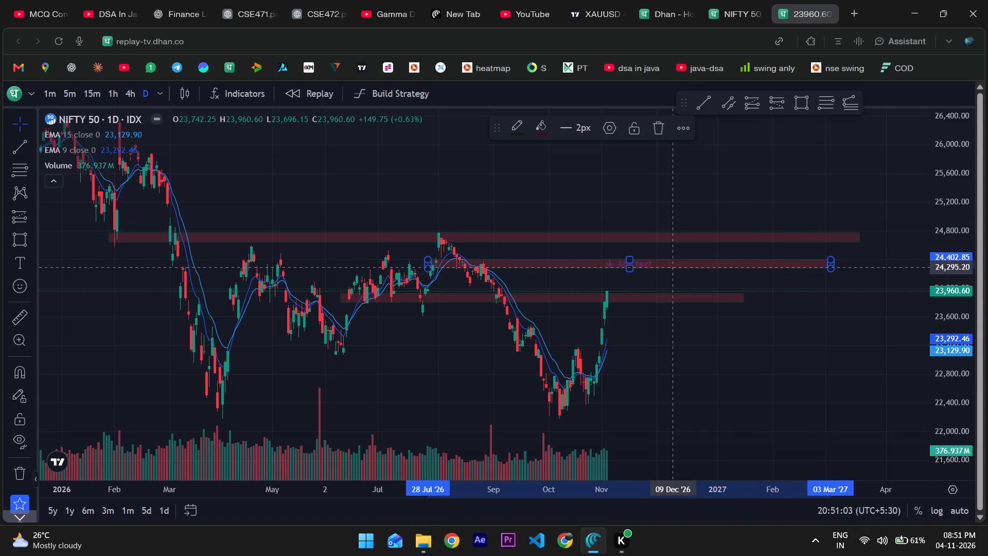
left_click(599, 164)
Switch to the four-hour timeframe and examine the price swings around the three marked zones.
left_click(131, 95)
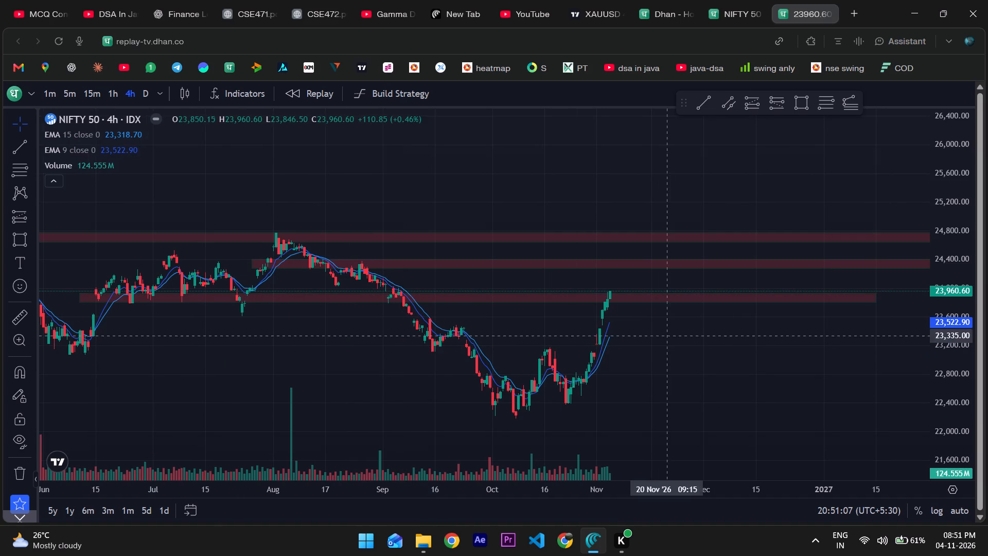
left_click_drag(940, 324, 957, 215)
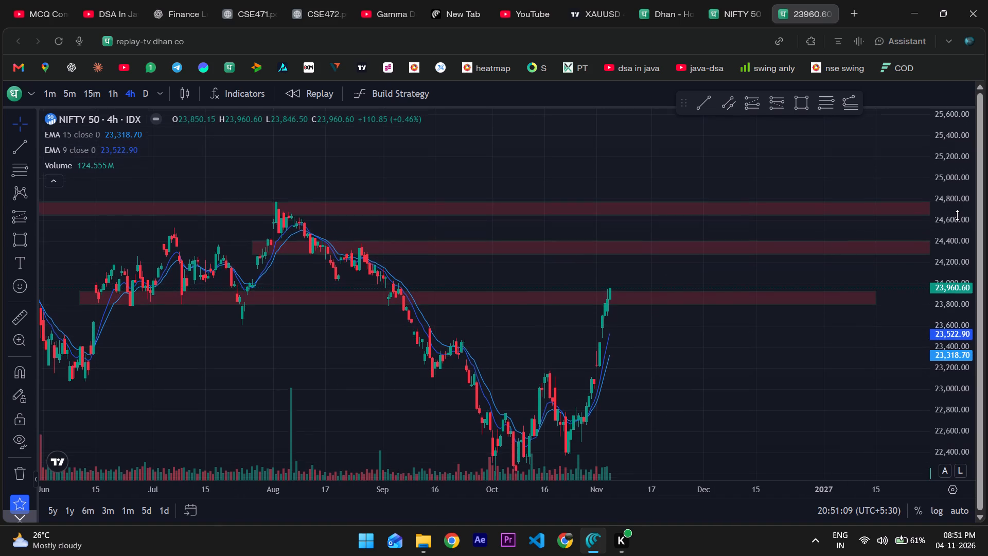
left_click_drag(957, 215, 951, 151)
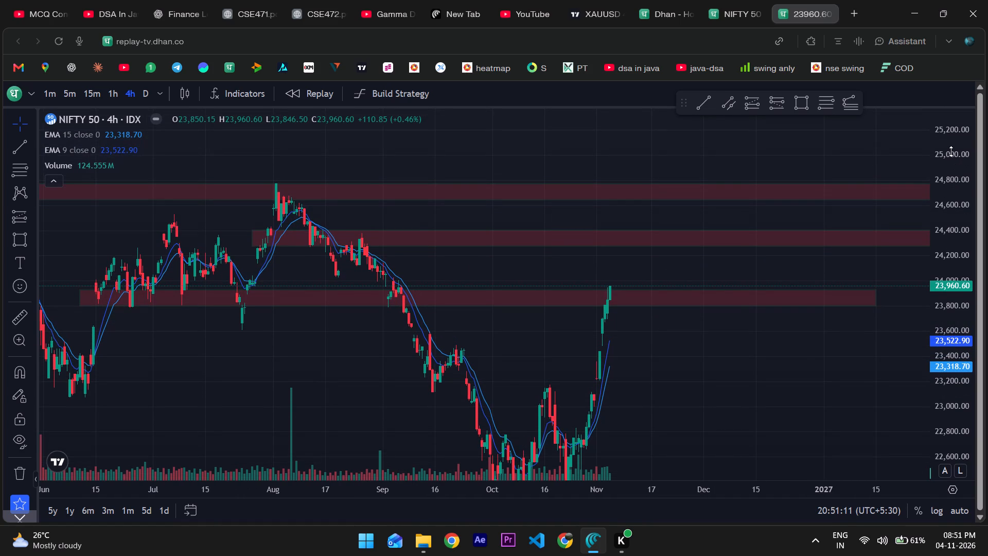
left_click_drag(801, 373, 734, 356)
scroll(734, 356, "down", 3)
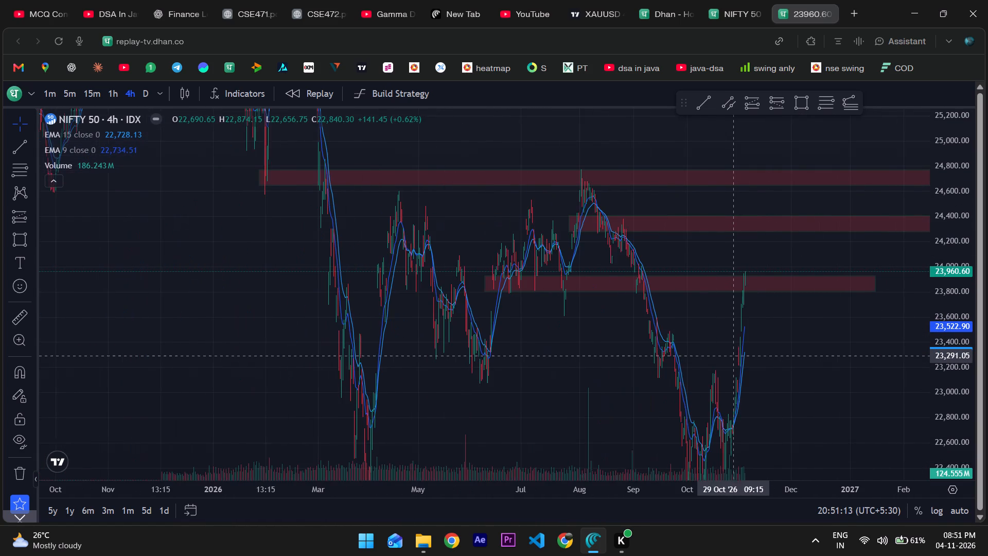
scroll(734, 356, "down", 1)
scroll(734, 356, "up", 3)
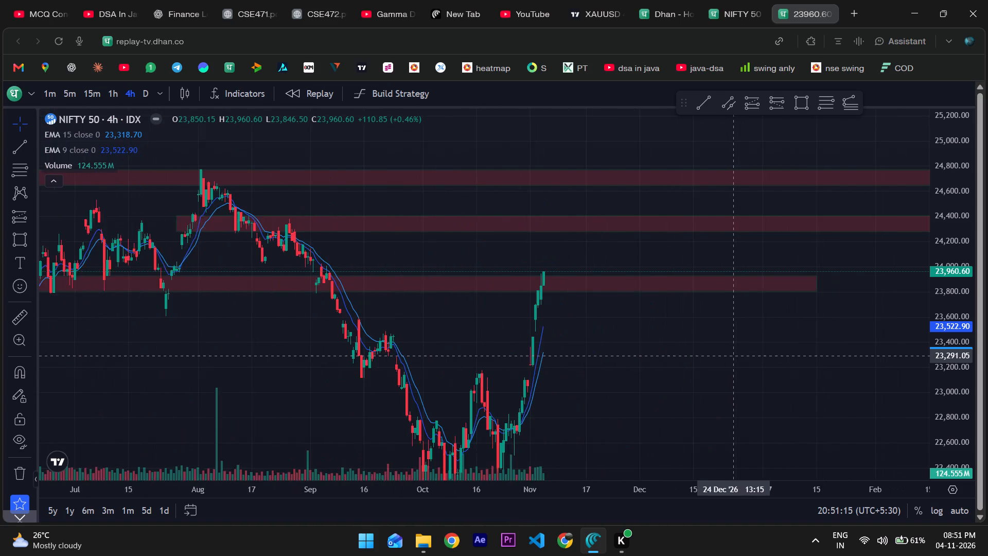
scroll(734, 356, "up", 1)
scroll(734, 356, "right", 2)
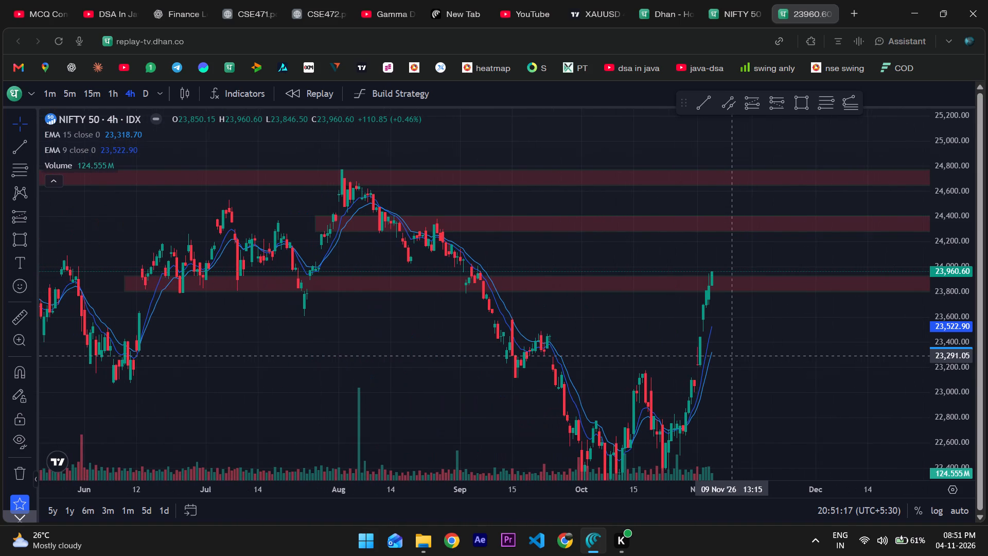
scroll(802, 328, "up", 2)
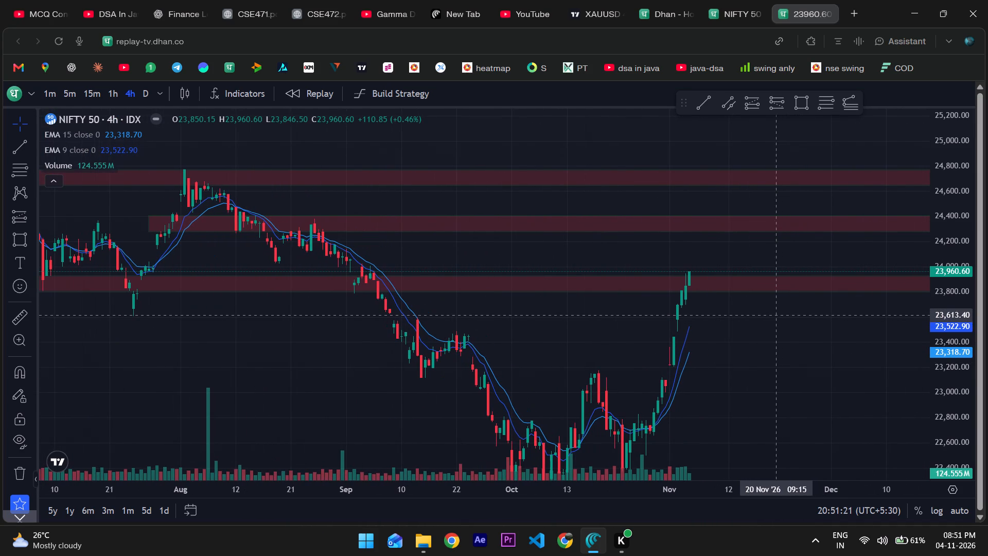
On the one-hour timeframe, draw a rectangle zone from 24 August to 22 October 2026, between about 24,126 and 24,075.
left_click(113, 90)
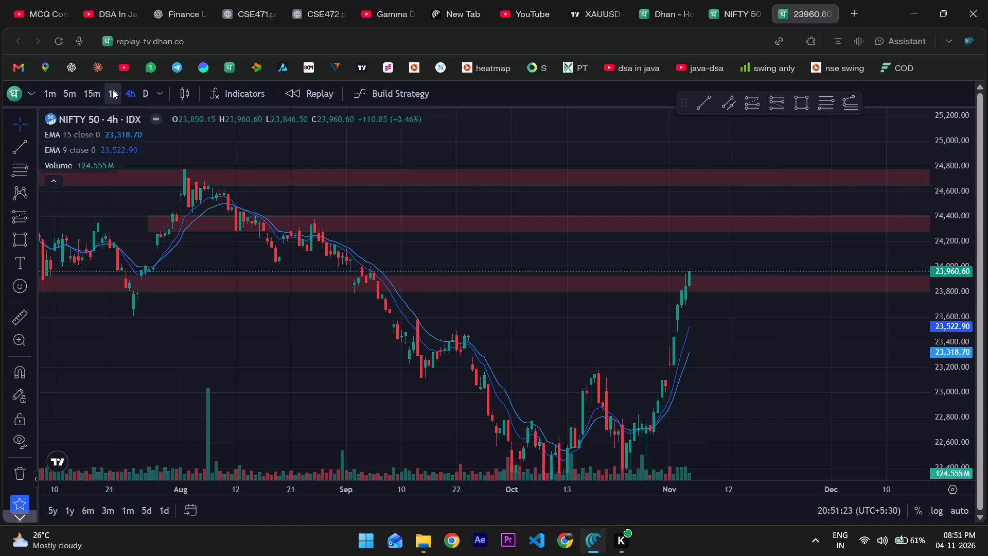
scroll(309, 215, "down", 6)
scroll(309, 215, "up", 1)
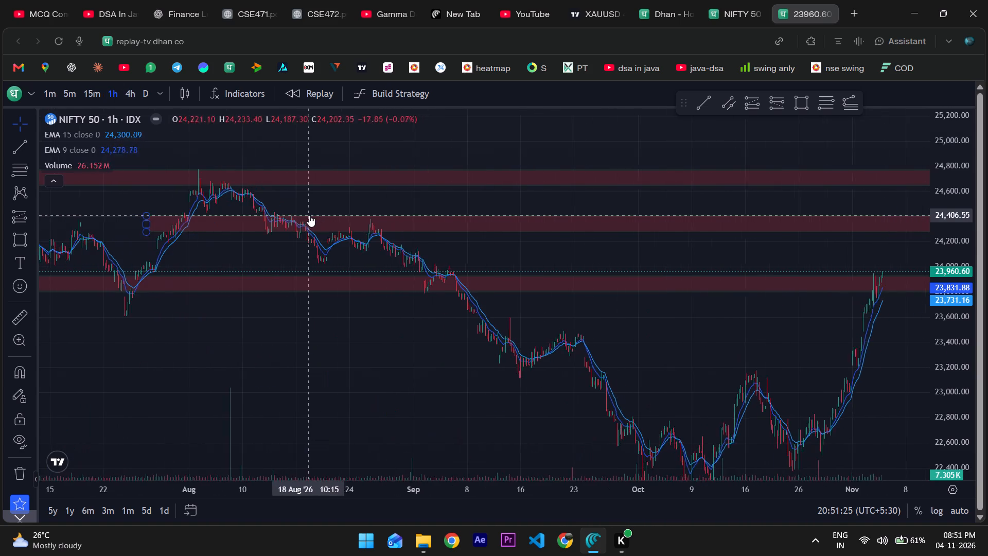
scroll(309, 215, "up", 3)
scroll(309, 215, "right", 1)
left_click_drag(950, 339, 927, 5)
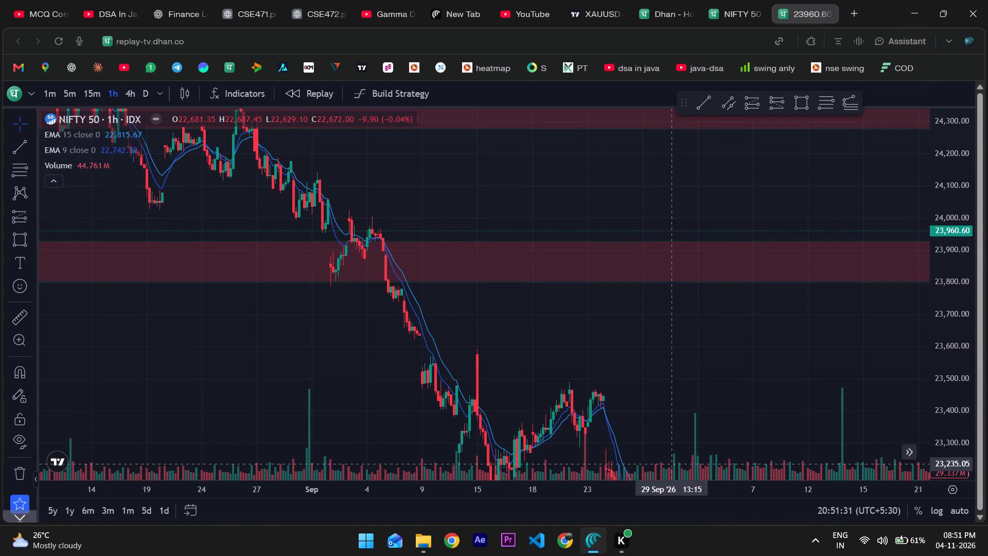
left_click_drag(661, 383, 645, 431)
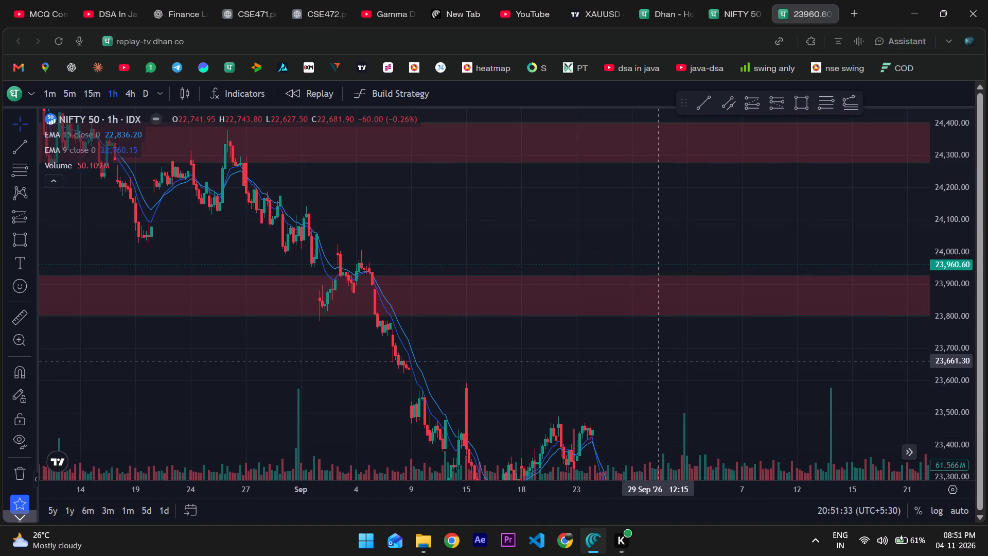
left_click_drag(659, 361, 633, 375)
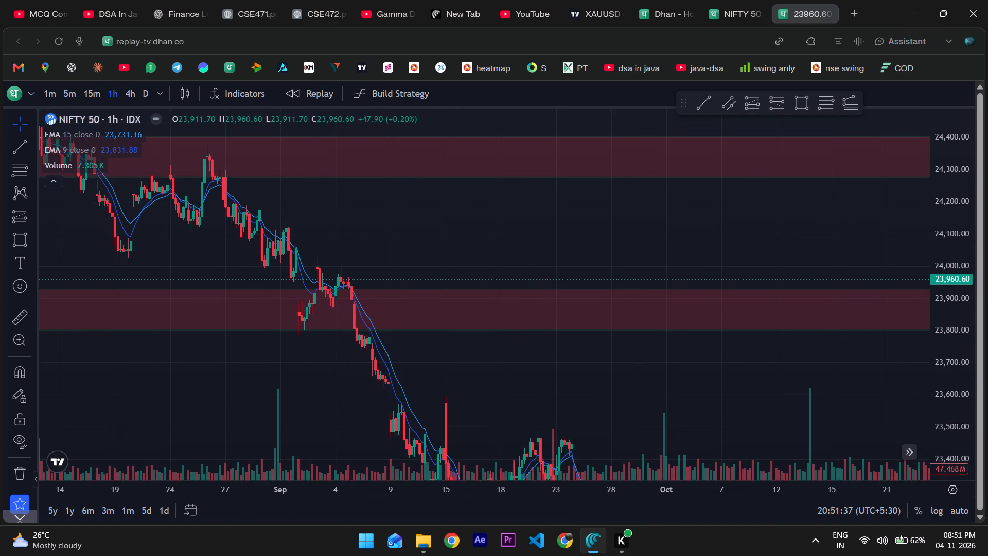
left_click(711, 106)
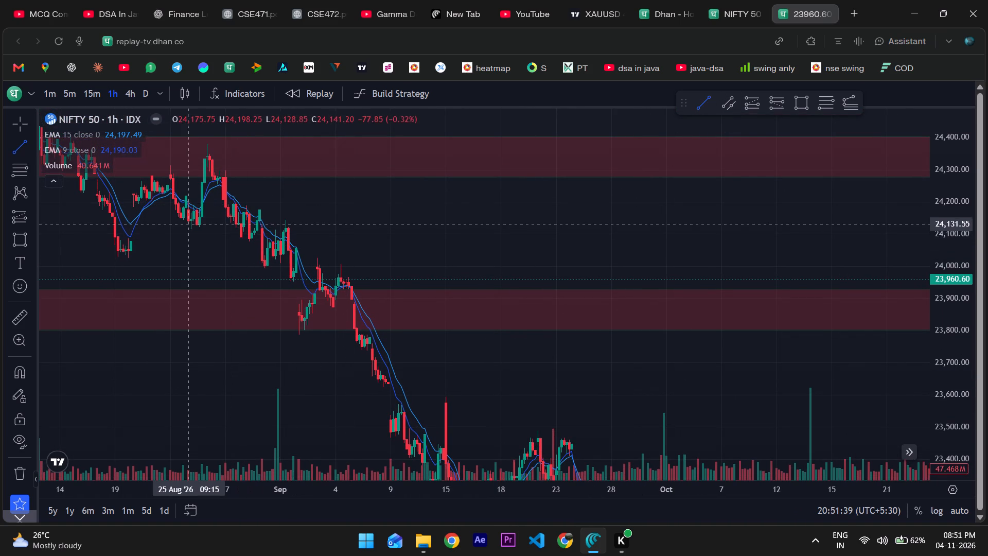
left_click(798, 110)
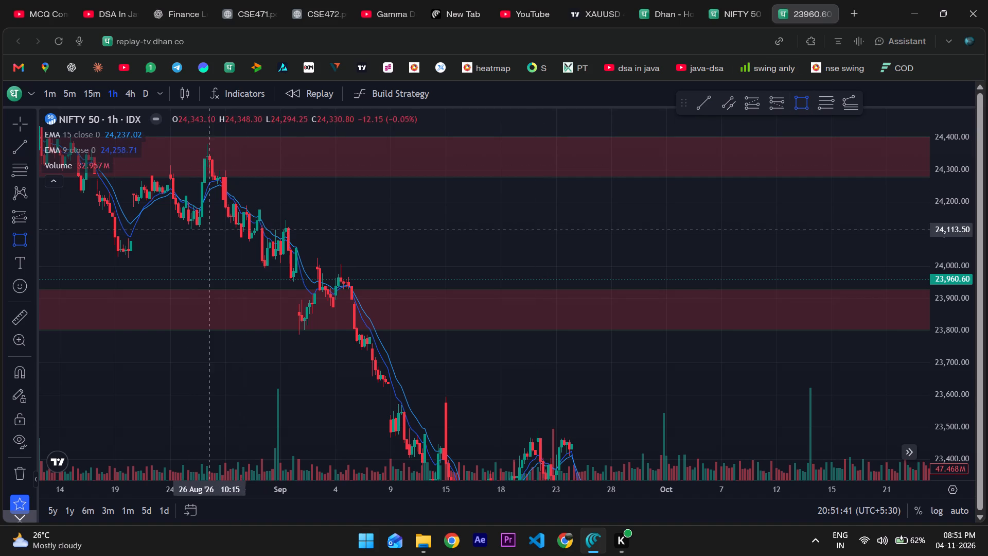
left_click_drag(185, 225, 360, 259)
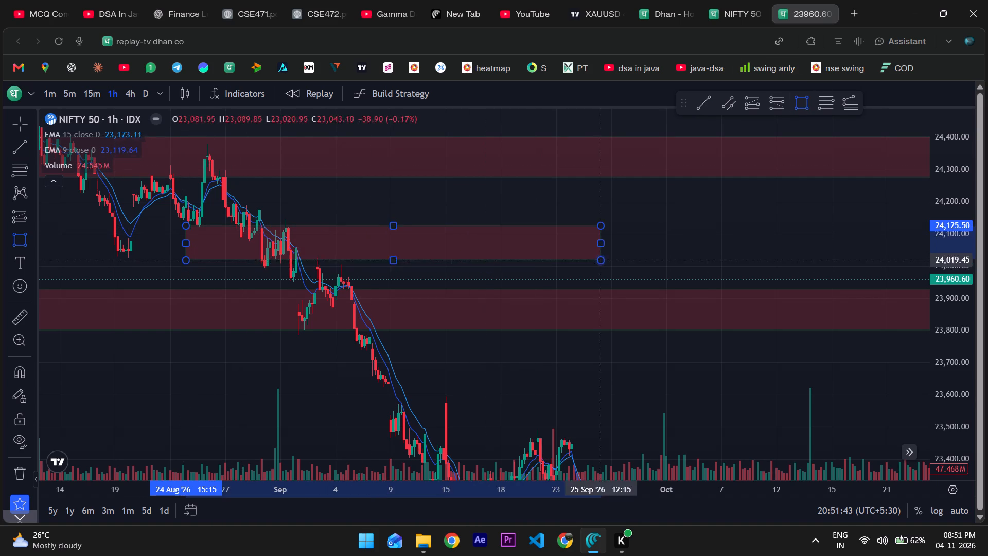
left_click(919, 241)
left_click(826, 253)
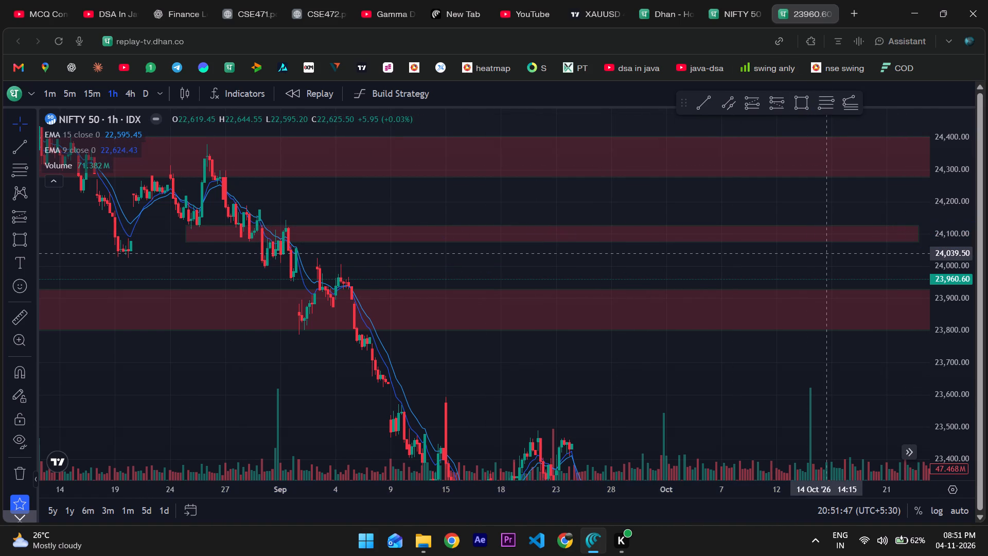
On the 15-minute timeframe, extend the end of the narrow zone near 24,100 to 11 November 2026.
left_click_drag(826, 253, 735, 280)
scroll(735, 280, "down", 3)
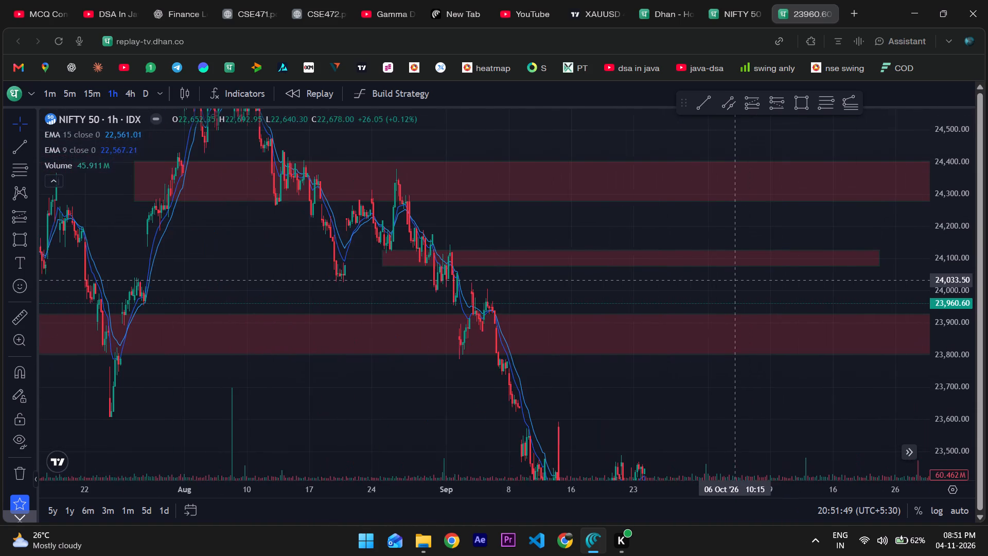
left_click(91, 90)
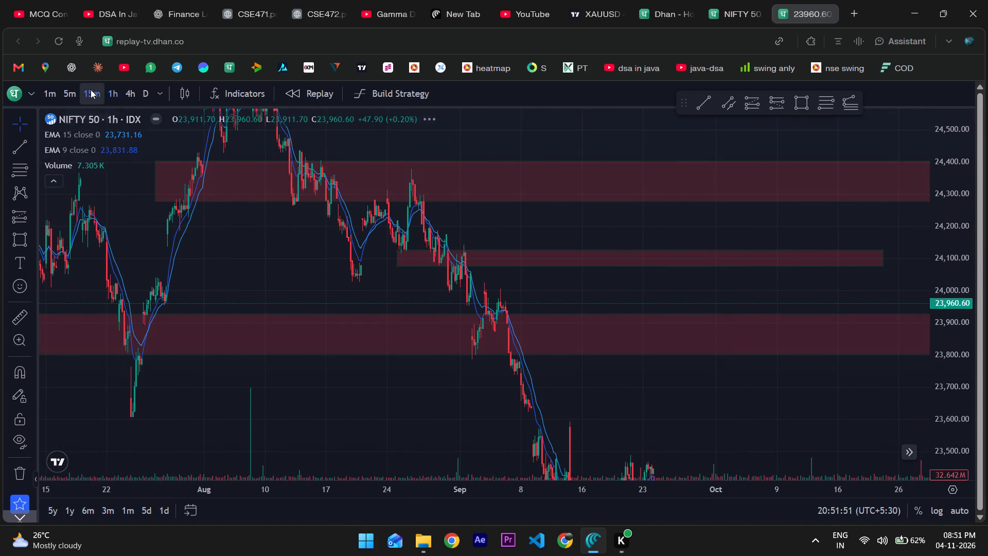
scroll(352, 223, "up", 2)
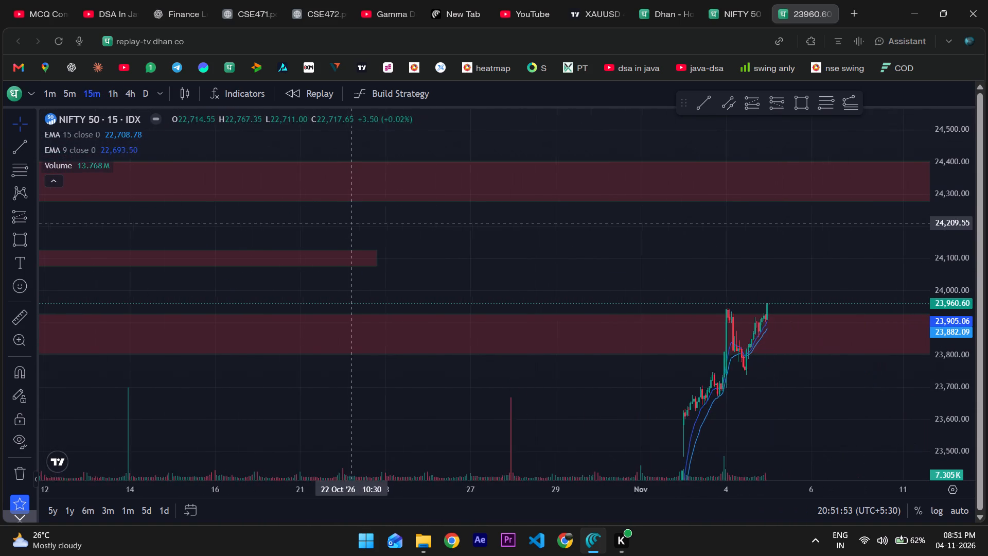
scroll(352, 223, "up", 1)
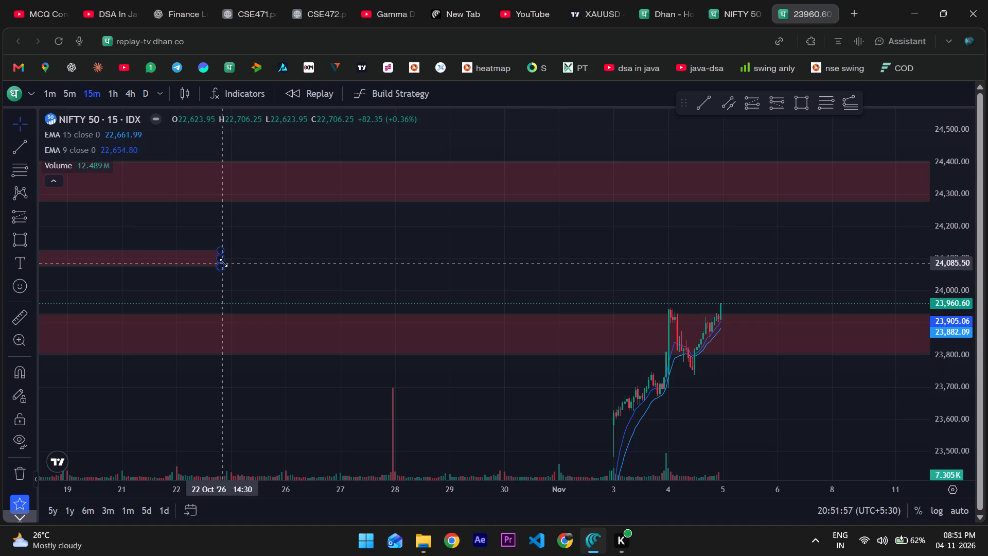
left_click_drag(224, 257, 659, 286)
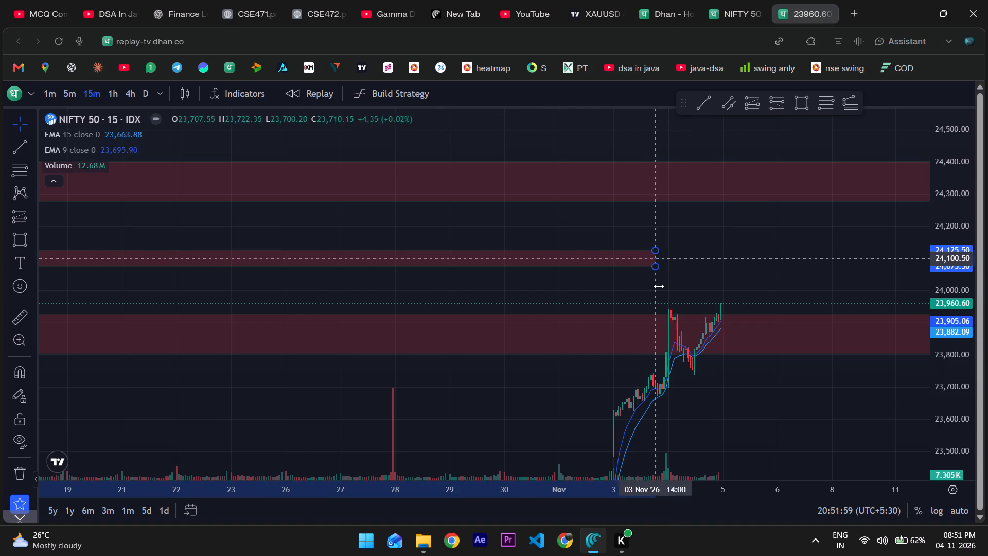
left_click_drag(659, 286, 868, 286)
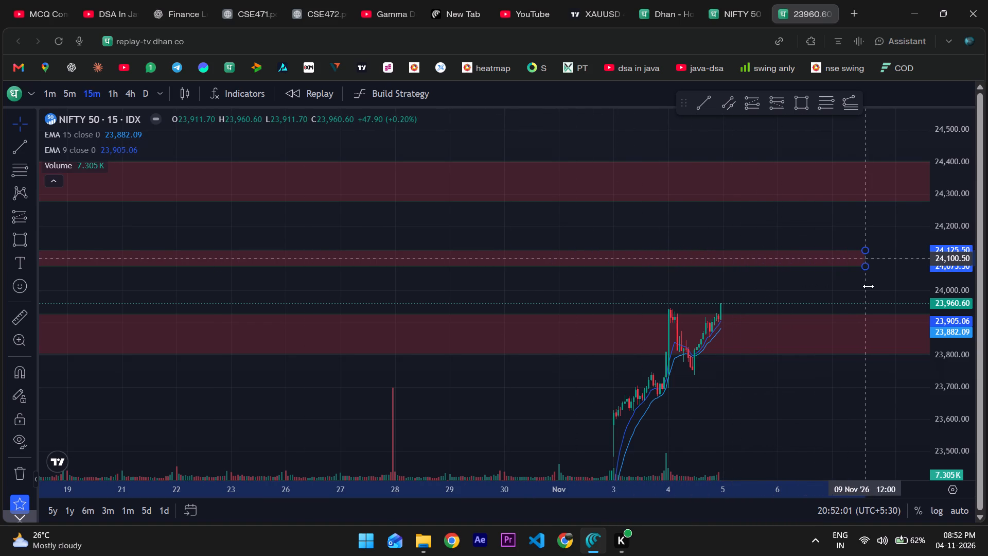
left_click_drag(868, 286, 929, 286)
scroll(693, 273, "down", 13)
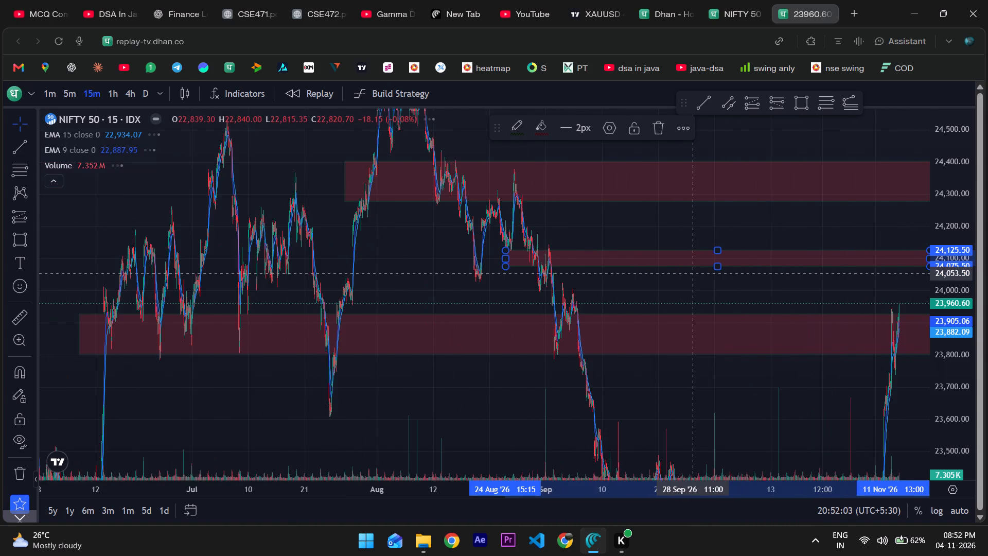
On the 15-minute timeframe, examine how price moved around the marked zones from mid-August through September 2026.
scroll(693, 273, "up", 1)
scroll(693, 273, "right", 1)
scroll(693, 273, "up", 4)
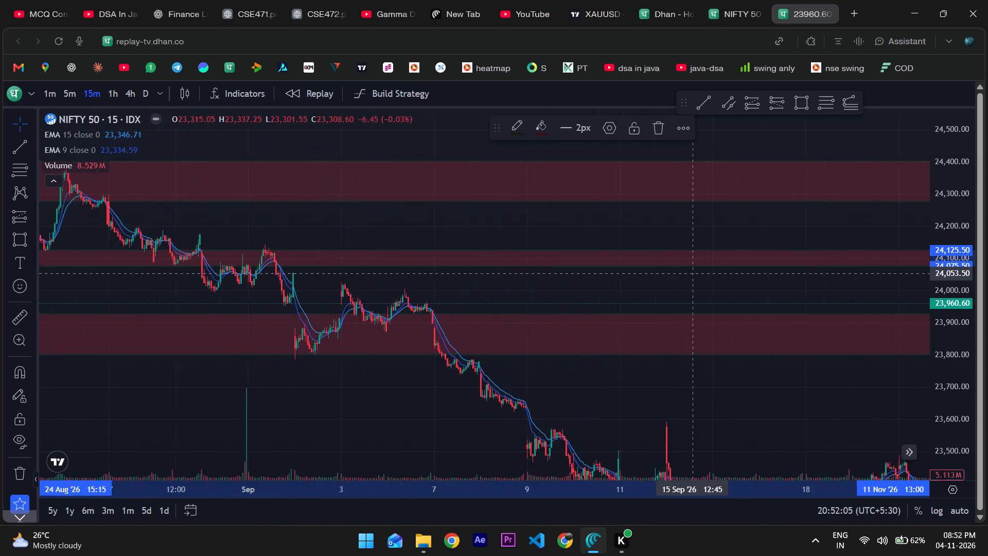
scroll(693, 273, "up", 1)
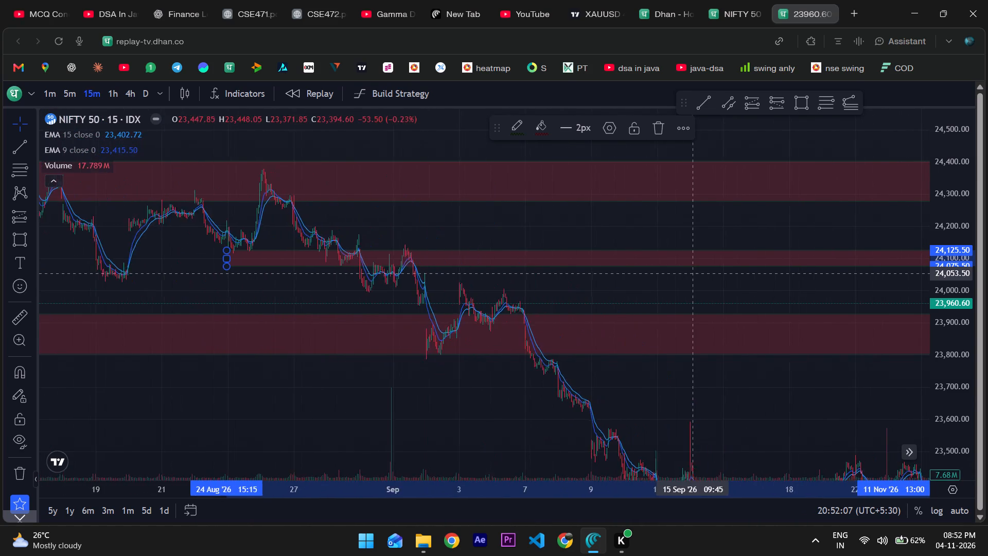
scroll(693, 273, "up", 2)
scroll(693, 273, "left", 2)
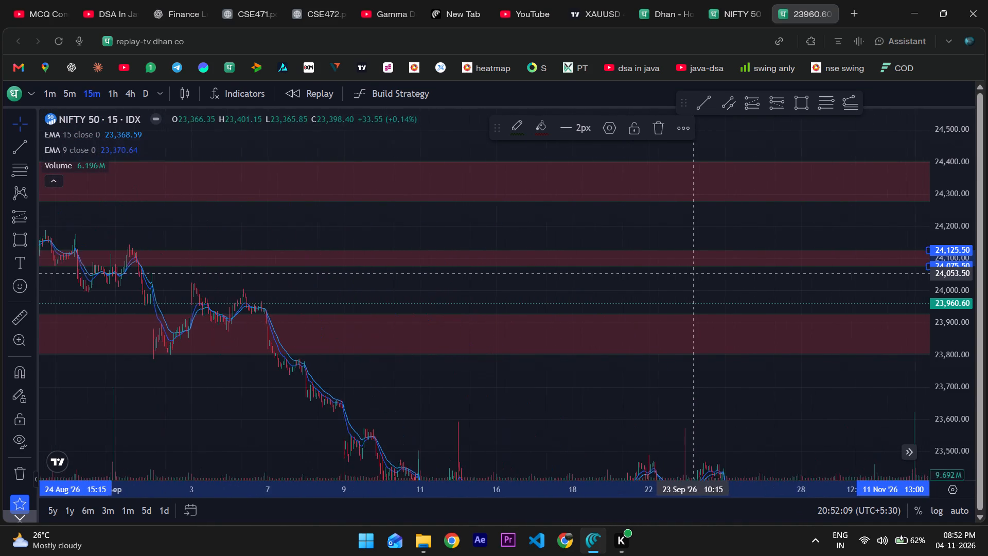
scroll(693, 273, "left", 2)
scroll(693, 273, "down", 2)
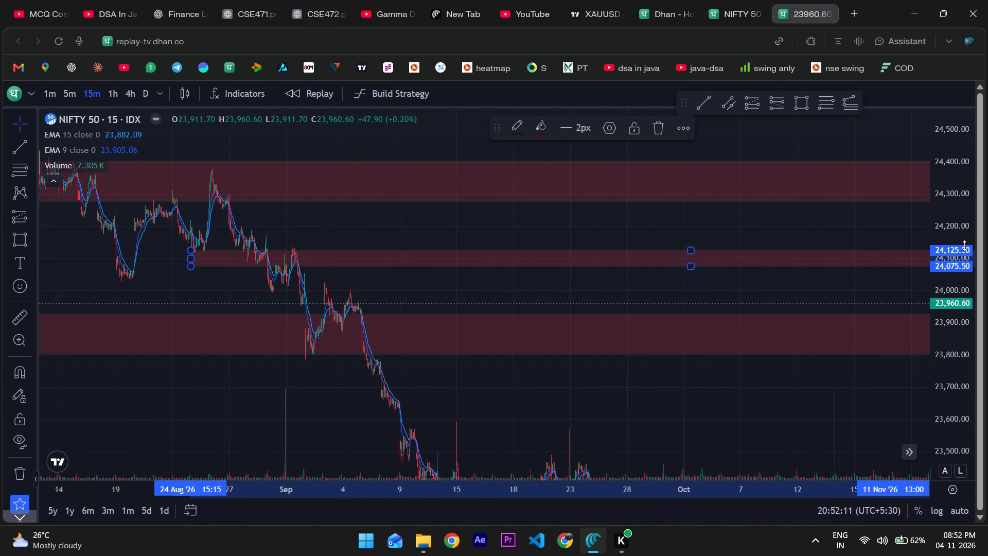
left_click_drag(964, 246, 938, 340)
Switch to the four-hour timeframe and examine the fall from the August high to the October low and the November rally.
left_click(107, 92)
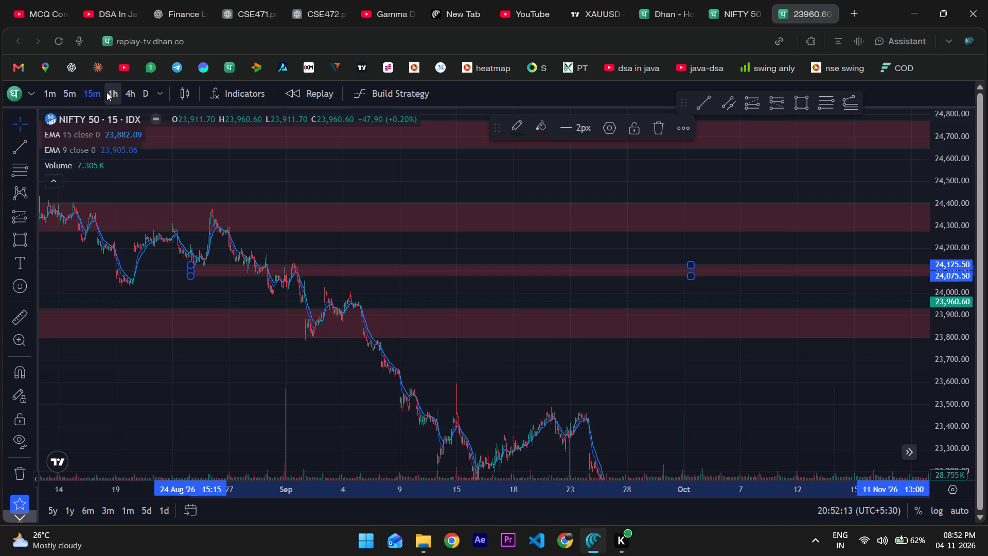
left_click(130, 92)
scroll(358, 219, "up", 7)
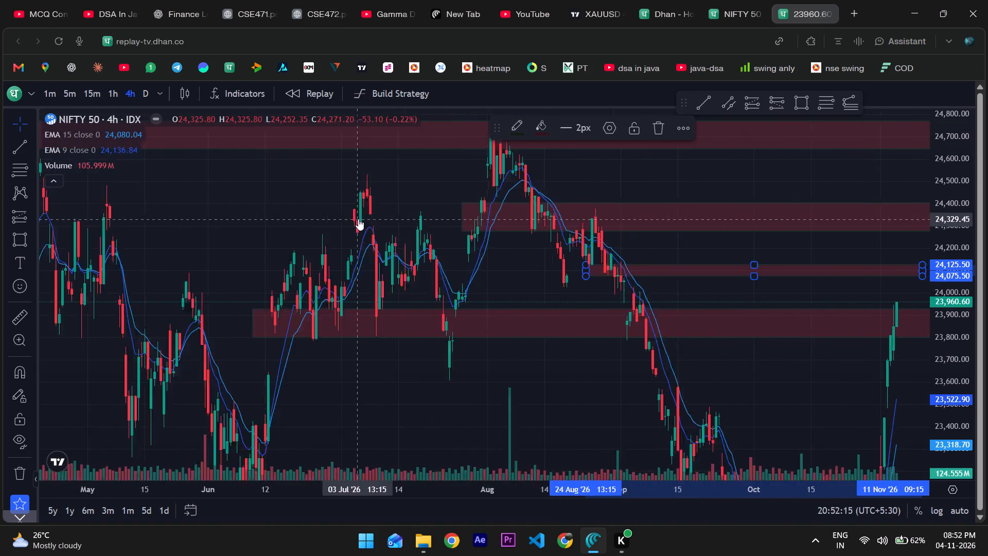
scroll(358, 219, "up", 1)
left_click_drag(680, 384, 528, 146)
scroll(528, 146, "down", 3)
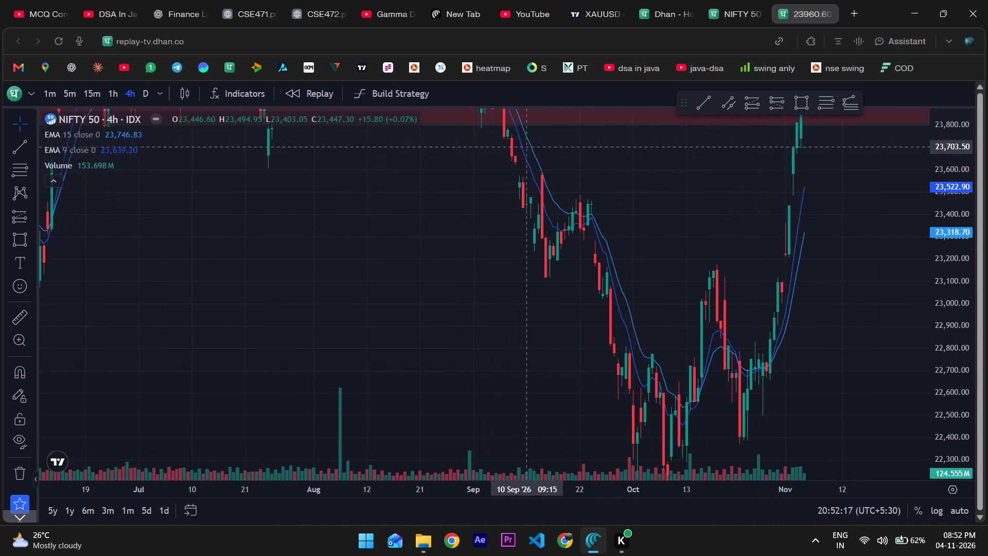
scroll(528, 146, "down", 1)
left_click_drag(947, 160, 936, 200)
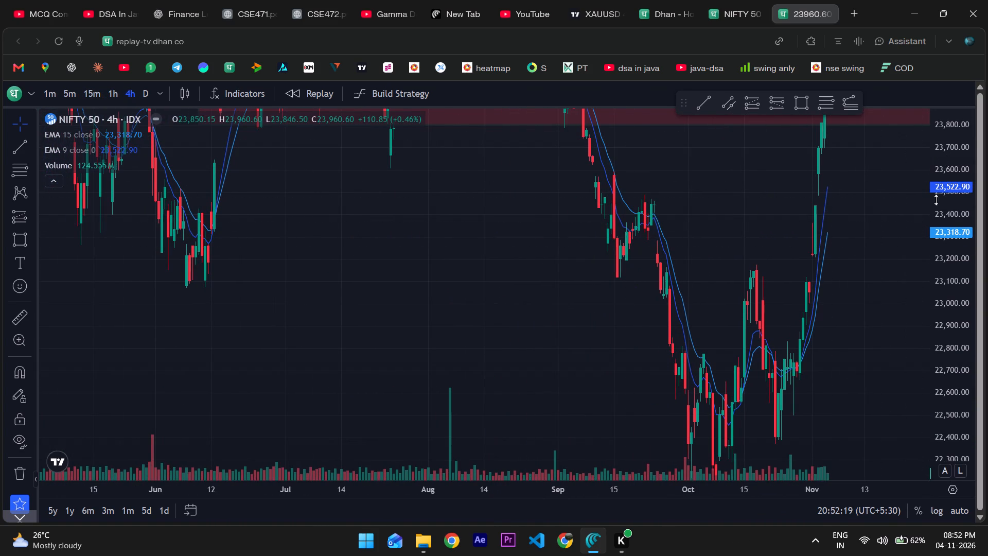
left_click_drag(936, 200, 906, 304)
left_click_drag(861, 307, 684, 297)
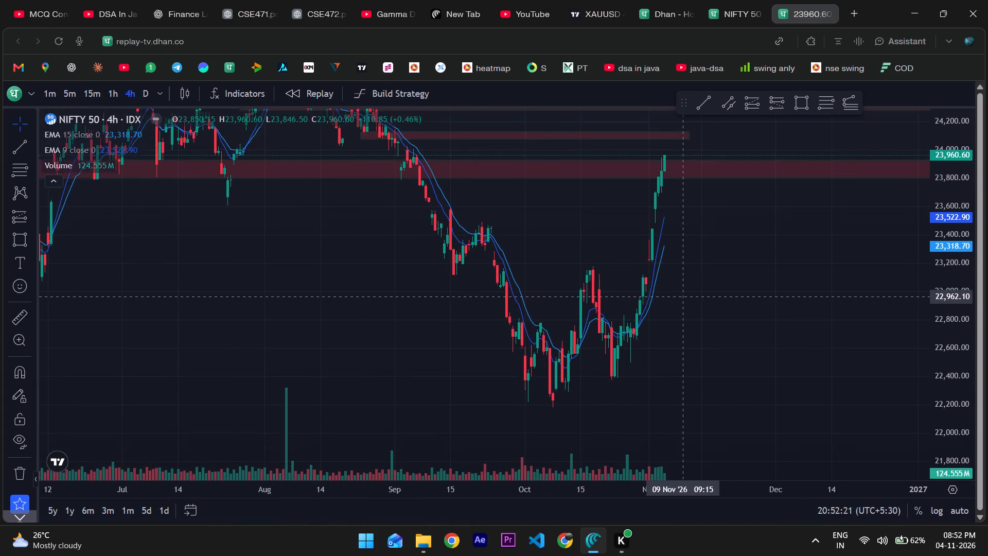
scroll(684, 297, "down", 1)
left_click_drag(947, 176, 917, 292)
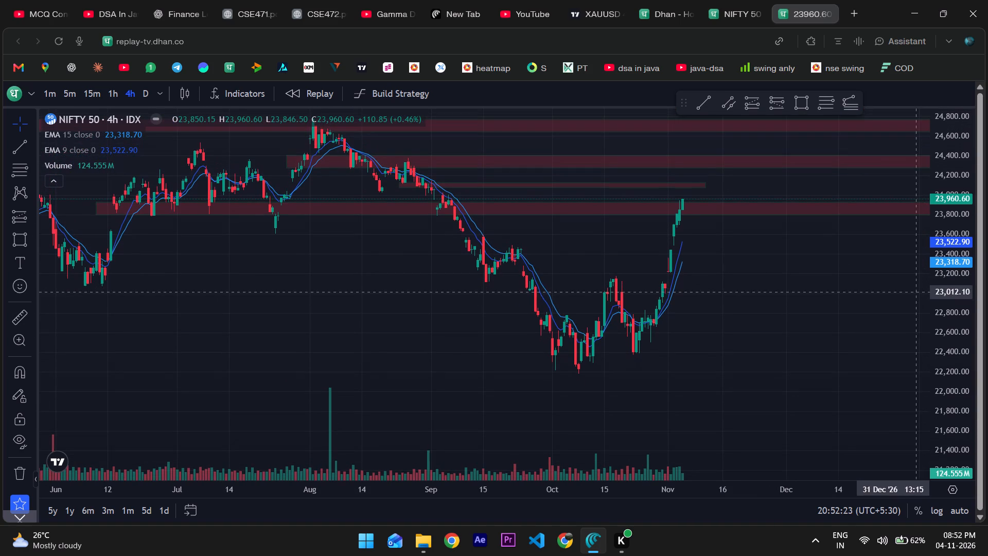
left_click_drag(835, 283, 826, 322)
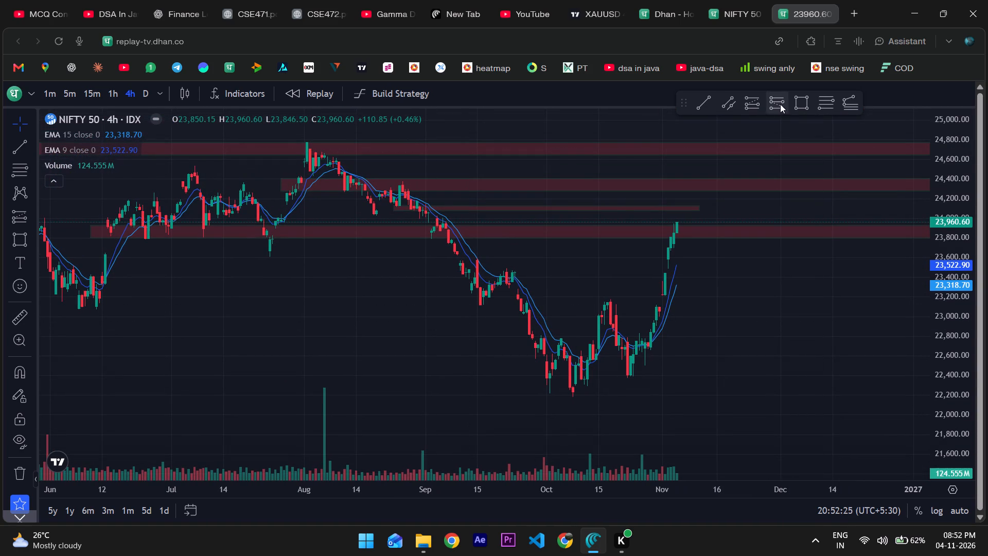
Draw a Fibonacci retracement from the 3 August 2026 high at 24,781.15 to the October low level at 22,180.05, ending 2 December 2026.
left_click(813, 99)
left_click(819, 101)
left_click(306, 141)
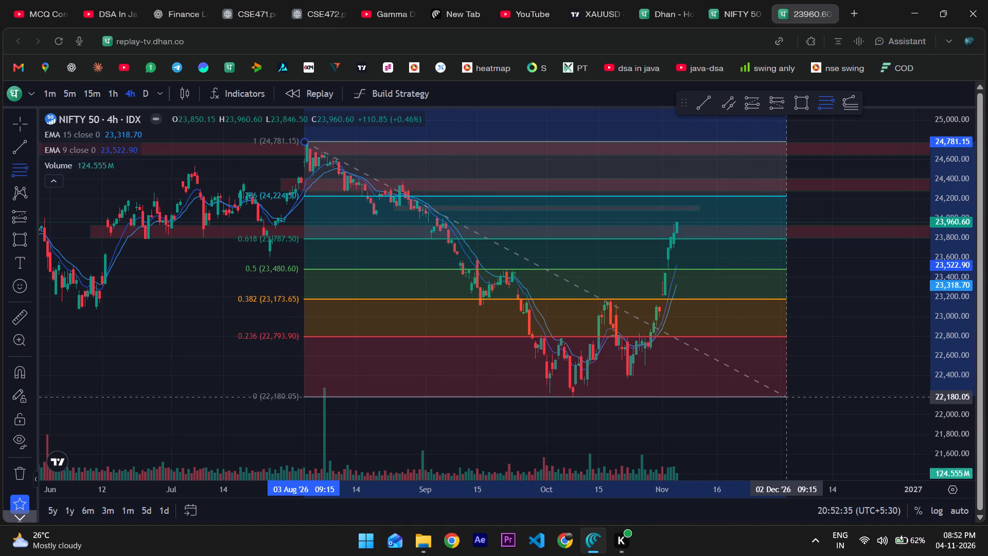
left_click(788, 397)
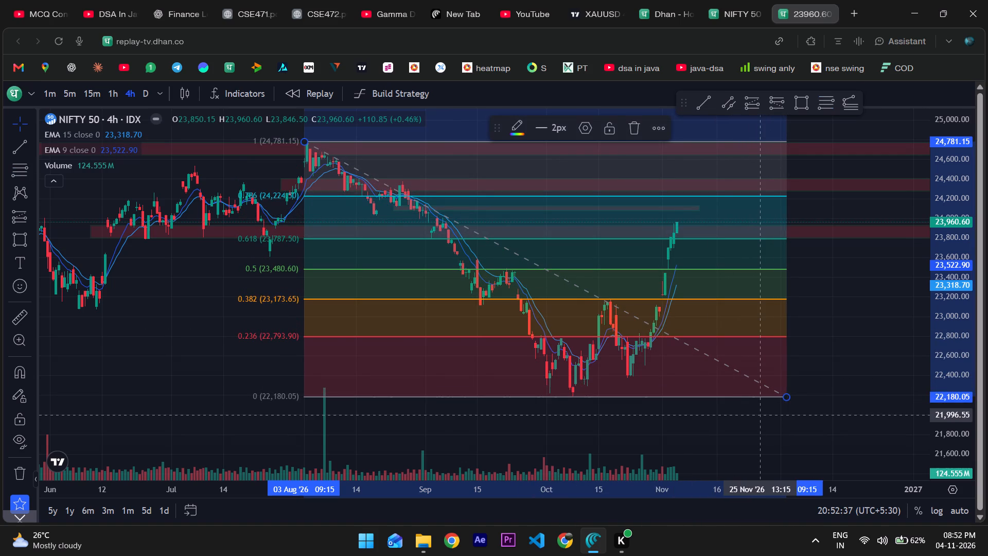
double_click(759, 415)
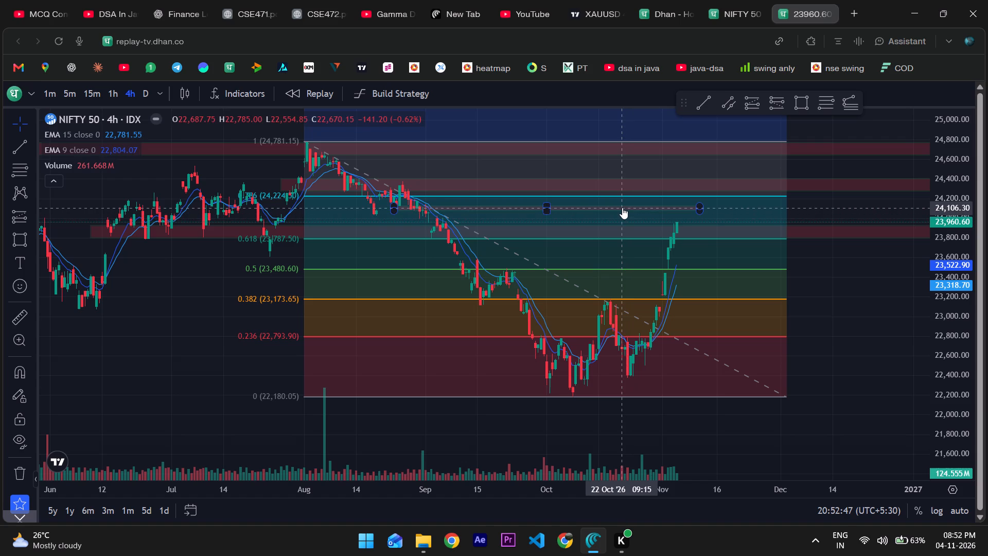
Shift the narrow zone near 24,100 to span 21 August to 8 November 2026, with its top at 24,132.10.
left_click_drag(623, 210, 614, 208)
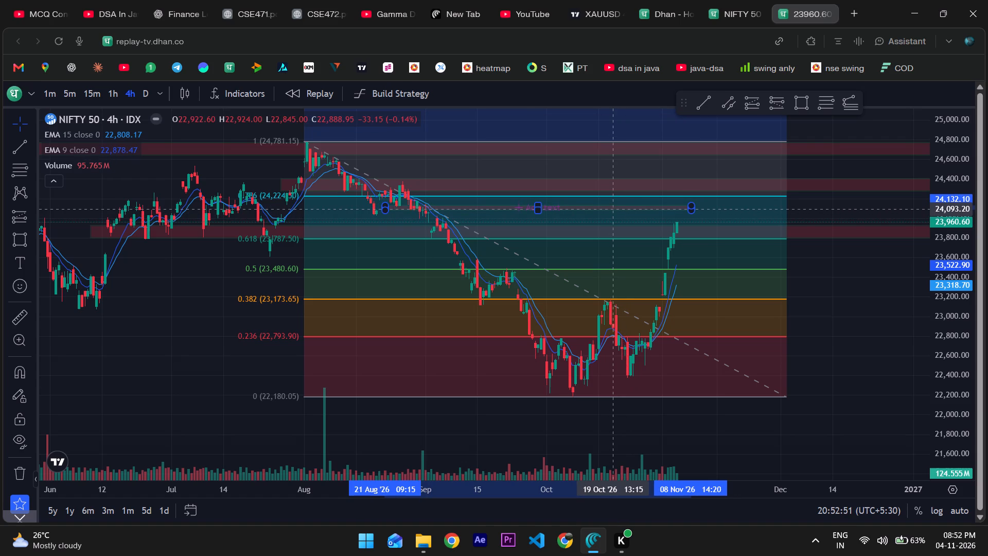
left_click_drag(614, 208, 614, 208)
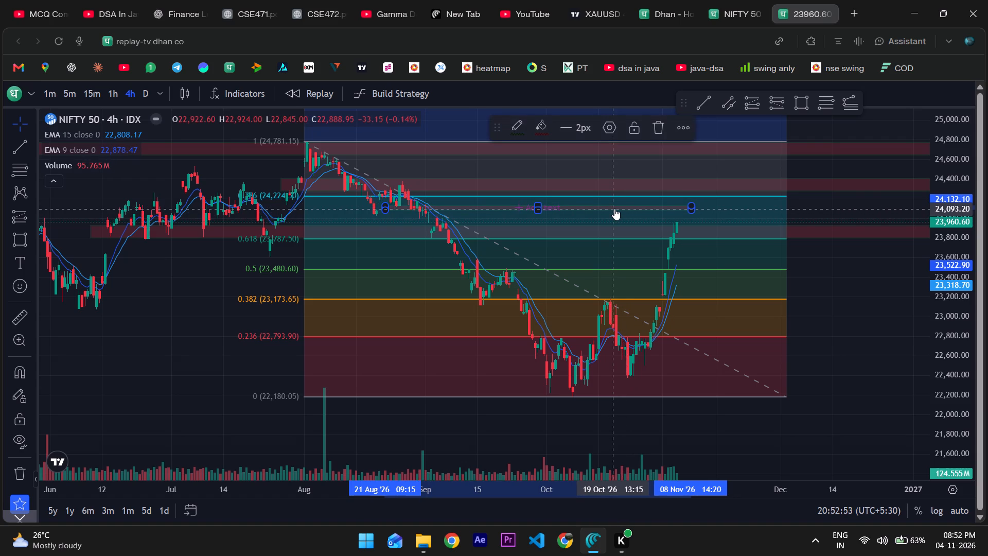
Lower the zone starting 28 July 2026 slightly, so that its top is at about 24,360.
left_click_drag(611, 190, 611, 194)
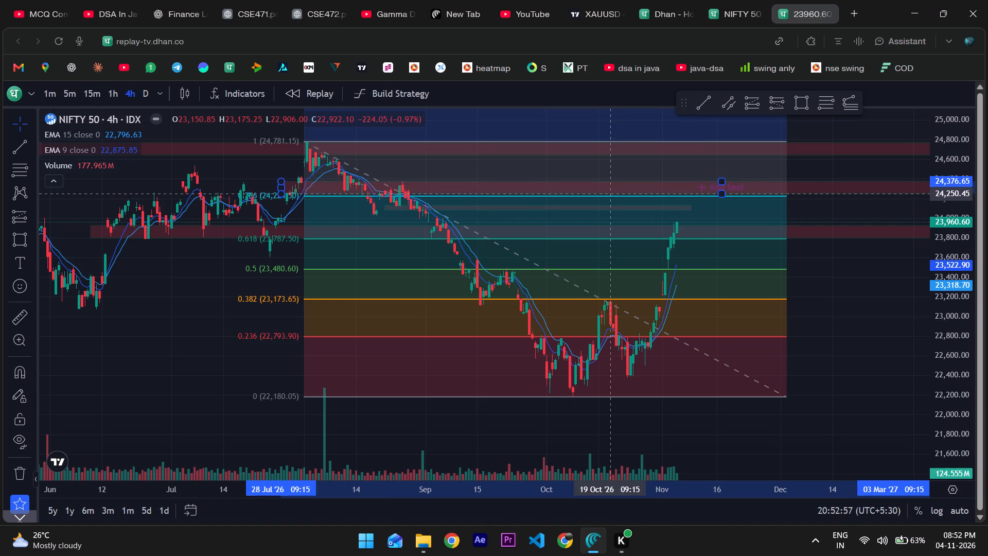
left_click_drag(611, 194, 612, 195)
left_click(853, 258)
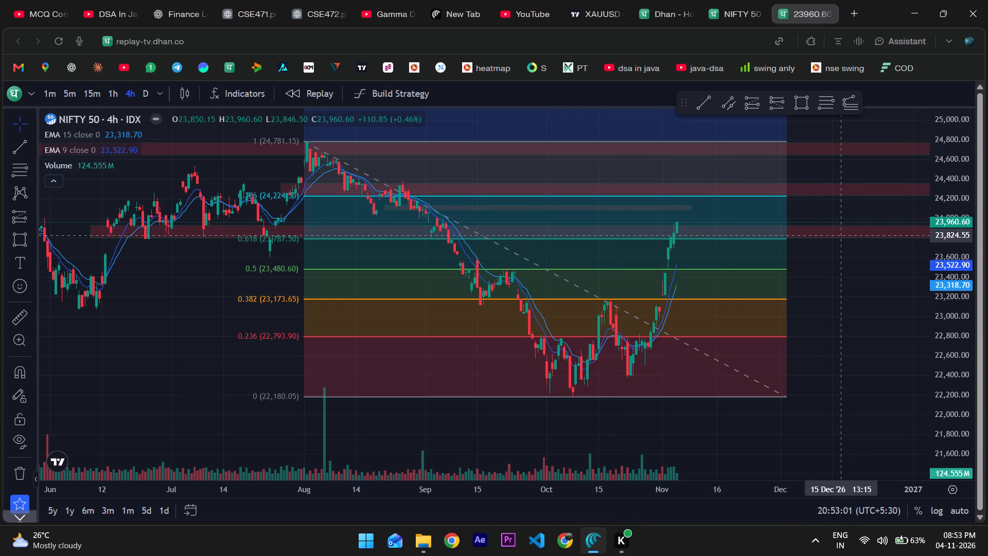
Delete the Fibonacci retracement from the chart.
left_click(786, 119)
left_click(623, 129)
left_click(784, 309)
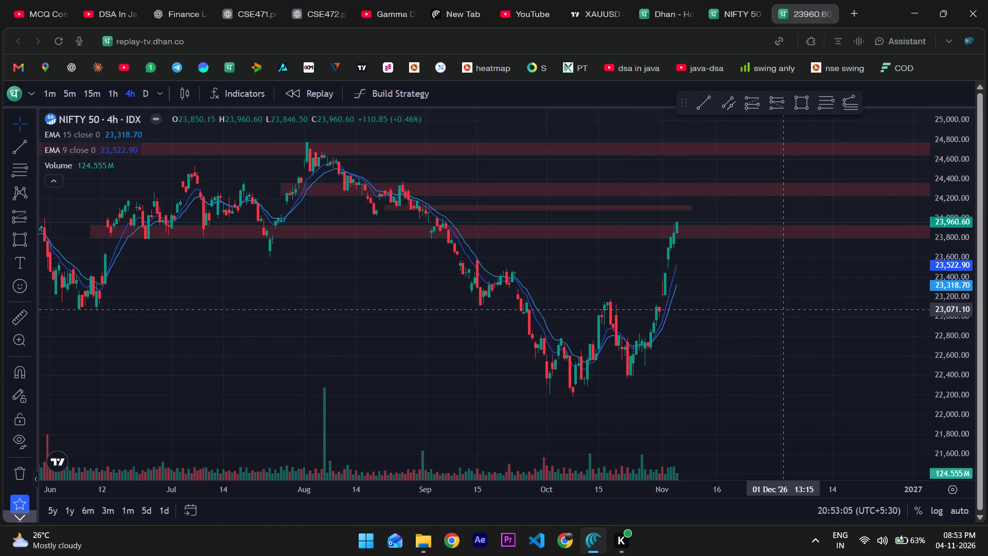
Switch to the five-minute timeframe and examine the climb from late October 2026 into the lowest zone.
left_click_drag(784, 309, 751, 302)
scroll(751, 302, "up", 1)
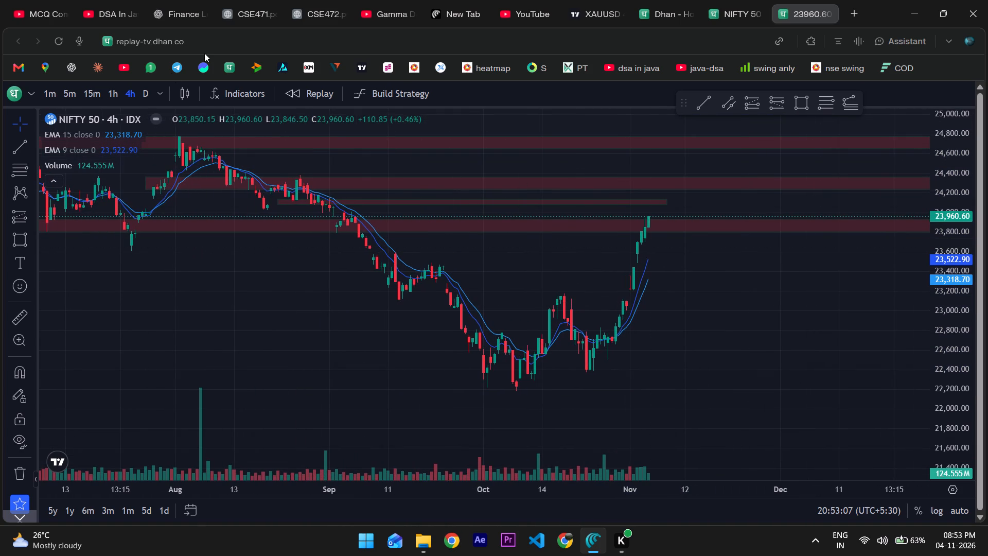
left_click(75, 93)
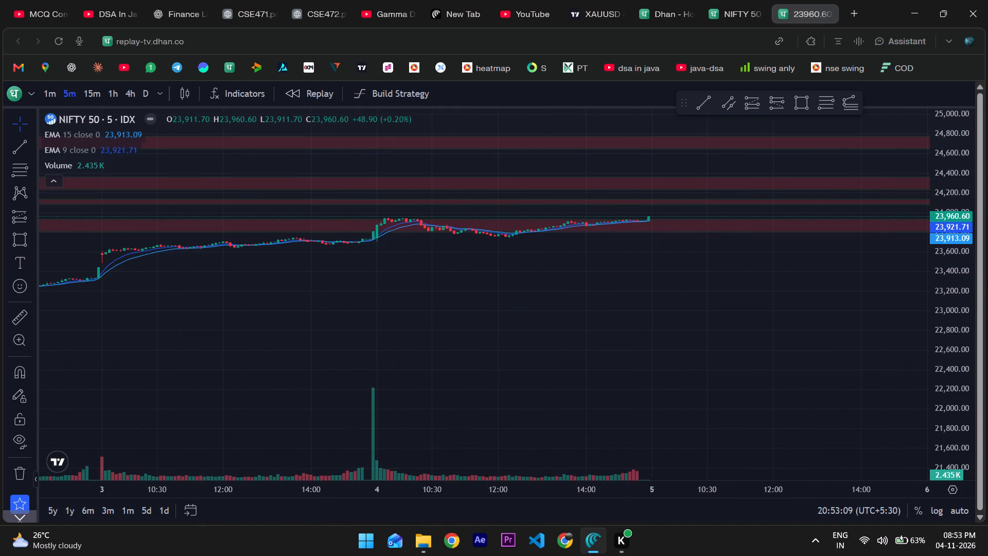
left_click(958, 302)
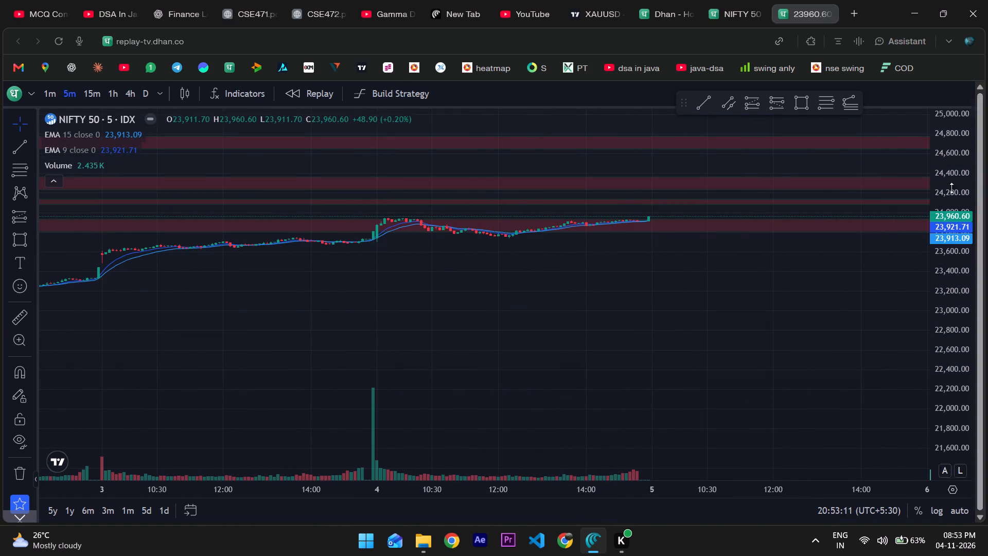
scroll(896, 294, "down", 4)
left_click_drag(967, 314, 966, 0)
left_click_drag(808, 281, 777, 319)
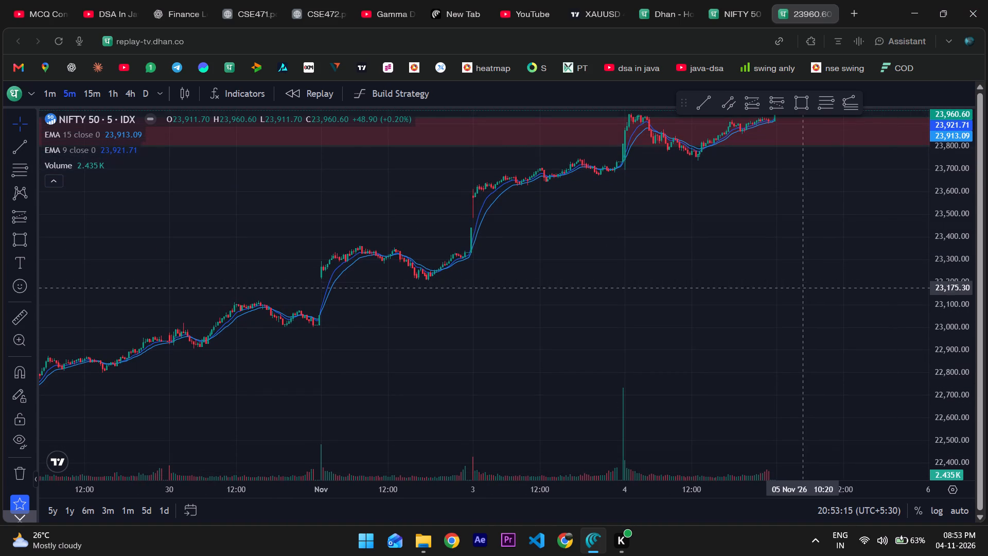
left_click_drag(777, 319, 743, 368)
scroll(811, 305, "down", 1)
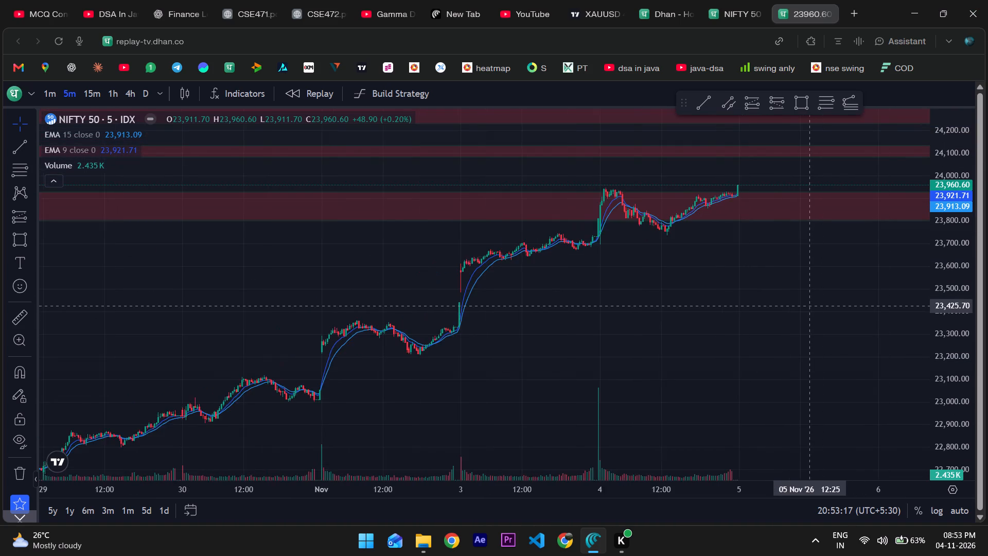
scroll(811, 305, "down", 2)
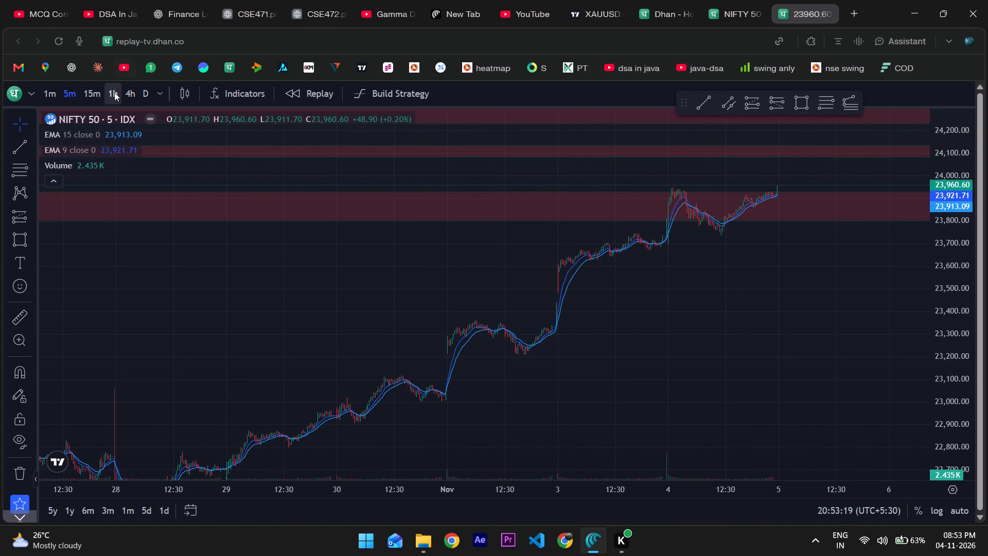
On the one-hour timeframe, draw a trend line from 3 November 2026 at 23,568 up to 9 November 2026 at 24,250.95.
left_click(114, 94)
scroll(453, 258, "up", 4)
scroll(453, 258, "right", 1)
scroll(453, 258, "up", 1)
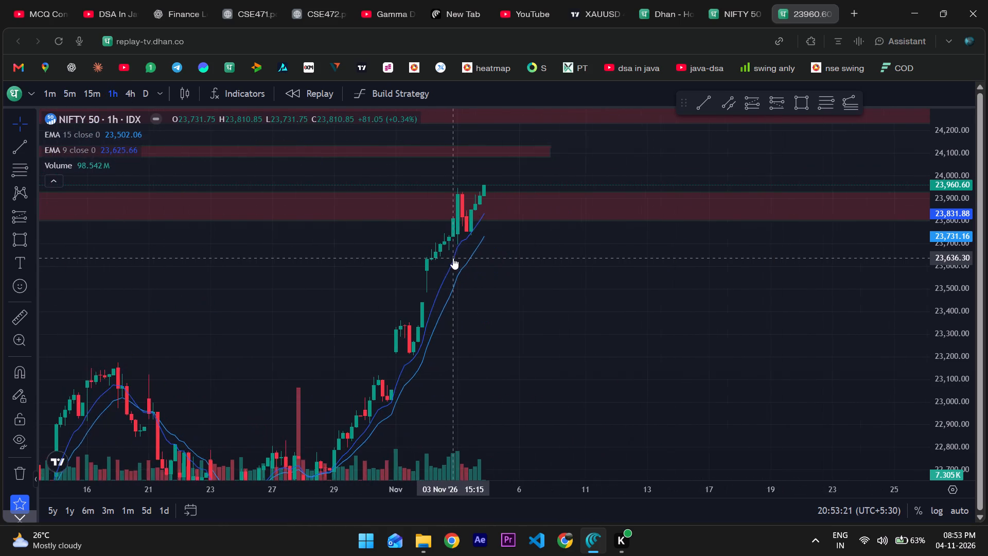
scroll(453, 258, "up", 3)
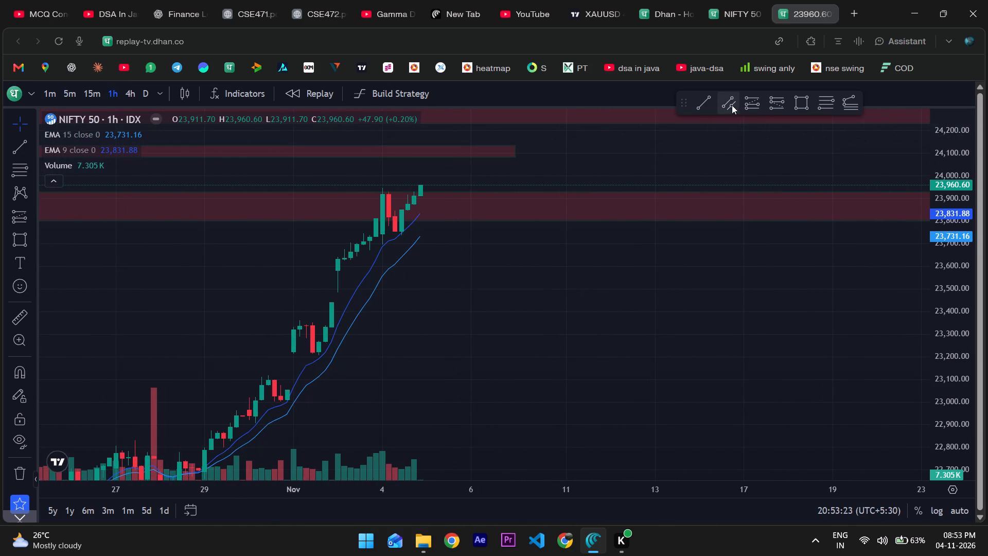
left_click(708, 102)
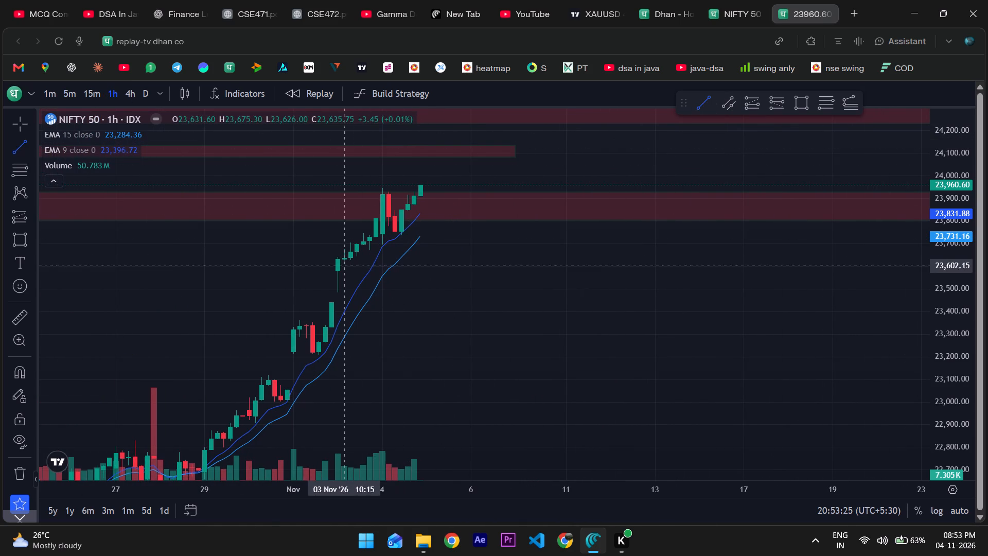
left_click(336, 273)
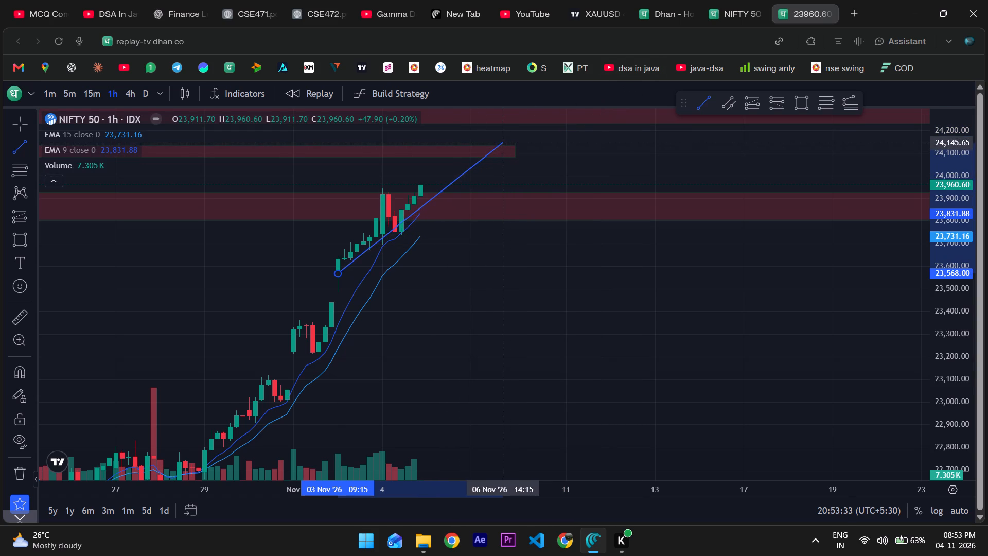
left_click(520, 119)
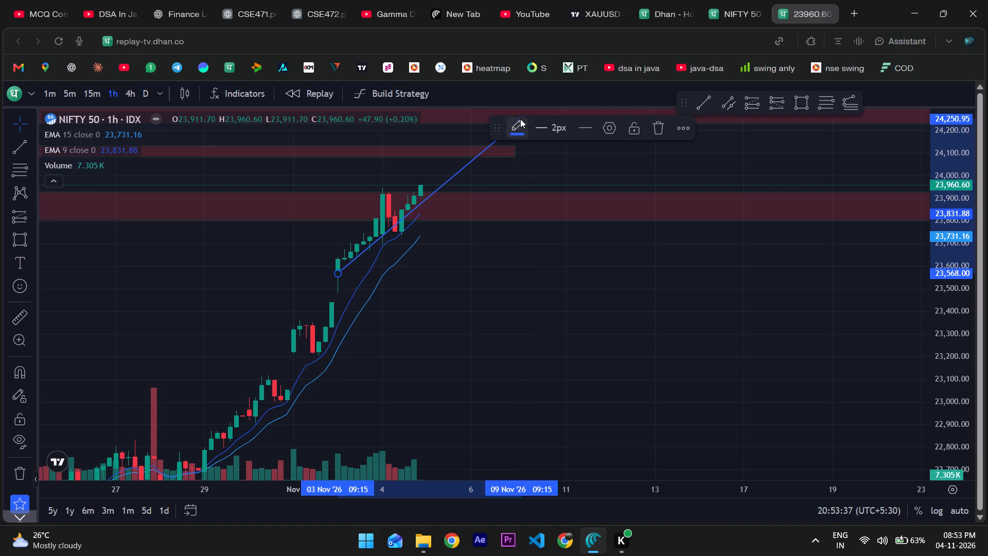
left_click(530, 263)
Switch back to the five-minute timeframe and examine recent price action against the rising trend line and the zones above.
left_click_drag(530, 263, 526, 300)
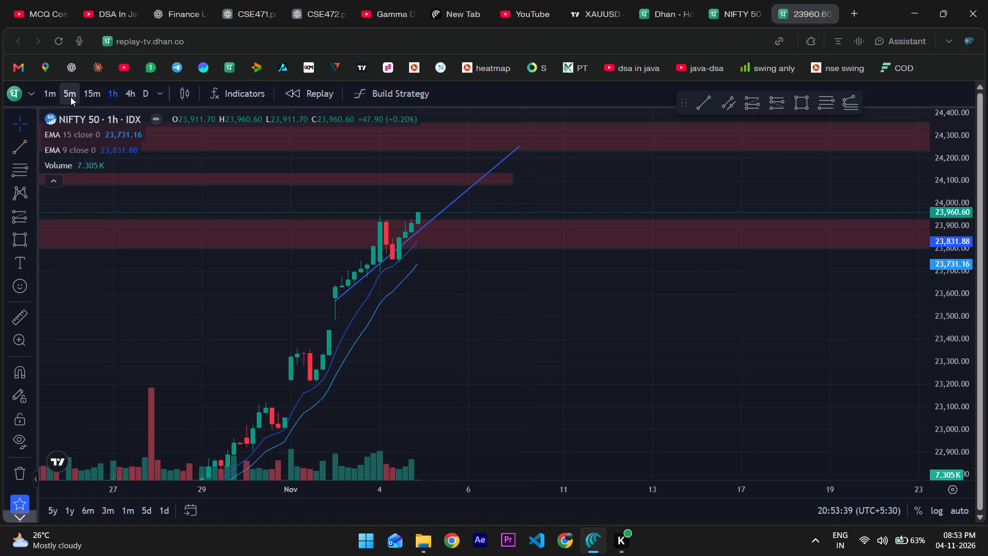
left_click(70, 95)
scroll(291, 265, "down", 3)
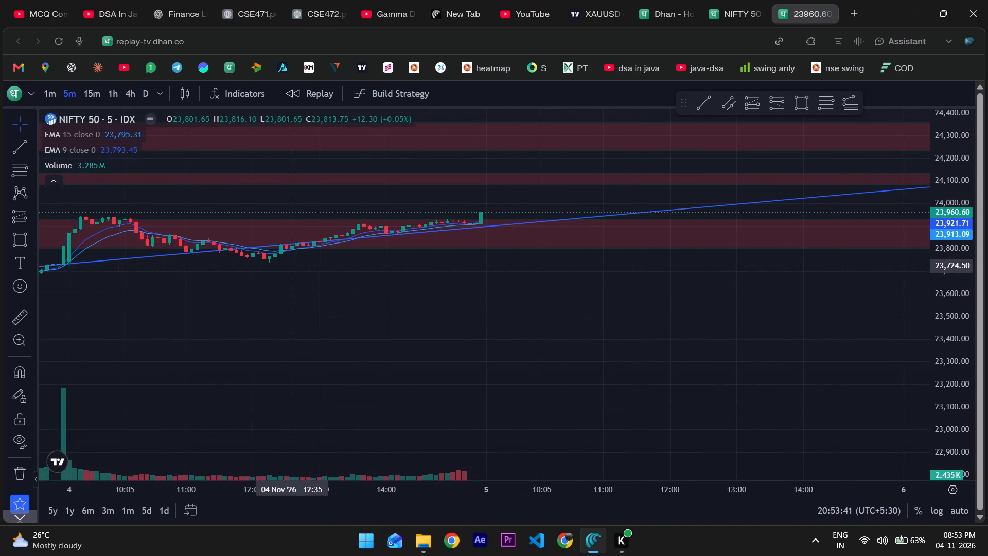
scroll(291, 265, "down", 4)
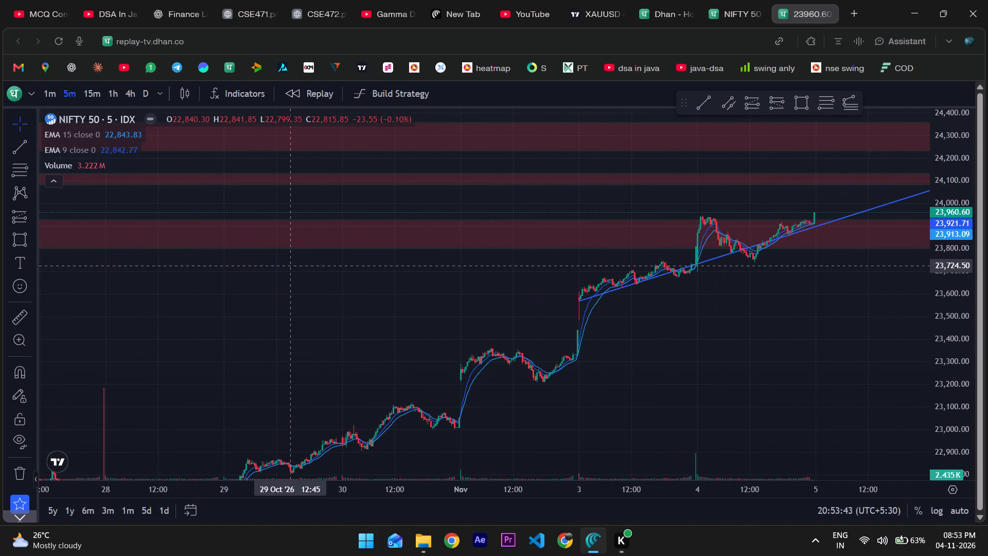
scroll(291, 265, "down", 1)
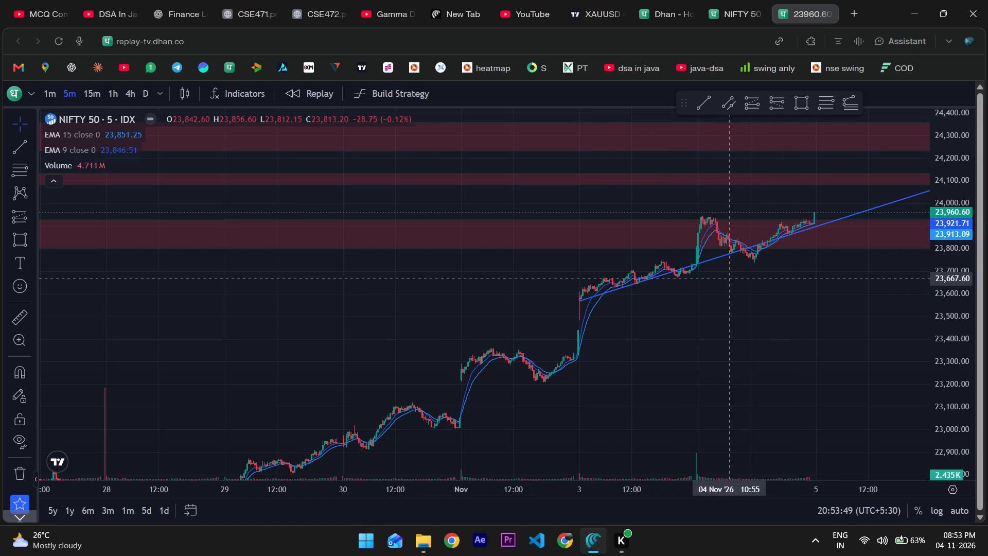
Delete the rising trend line from the five-minute chart.
left_click(704, 265)
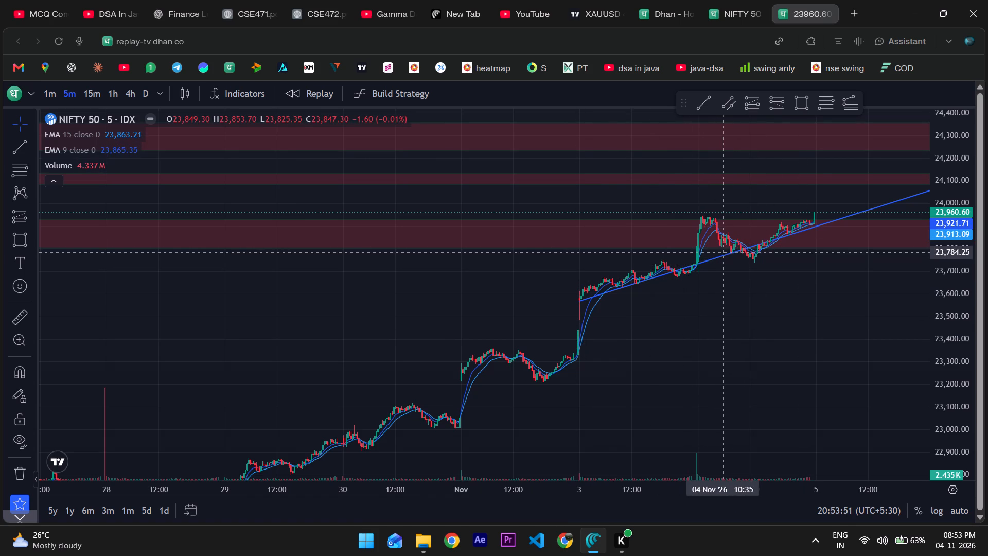
left_click(722, 256)
left_click(652, 134)
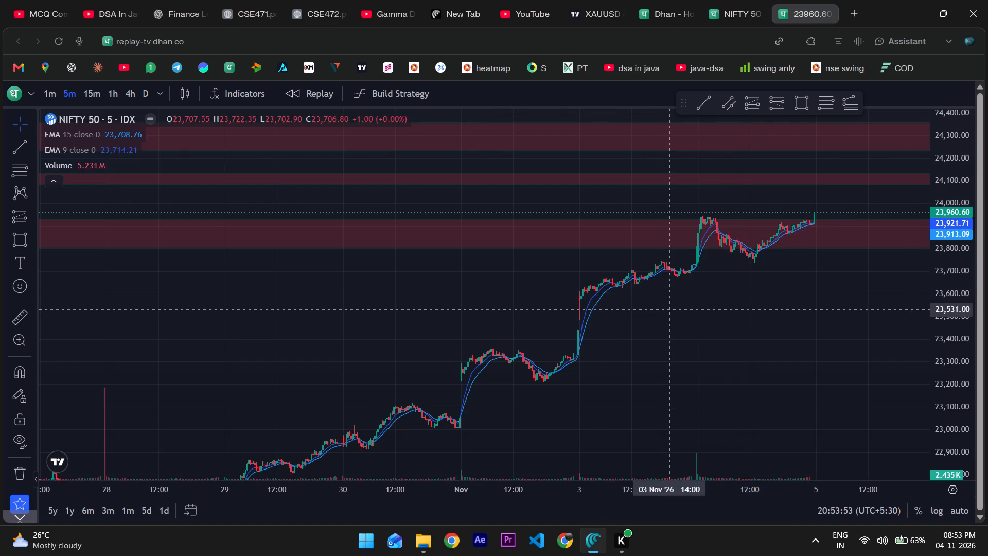
On the four-hour timeframe, draw a Fibonacci retracement from the 3 August 2026 high at 24,778.40 to 16 December 2026 at 22,179.30.
scroll(670, 309, "left", 2)
left_click(123, 95)
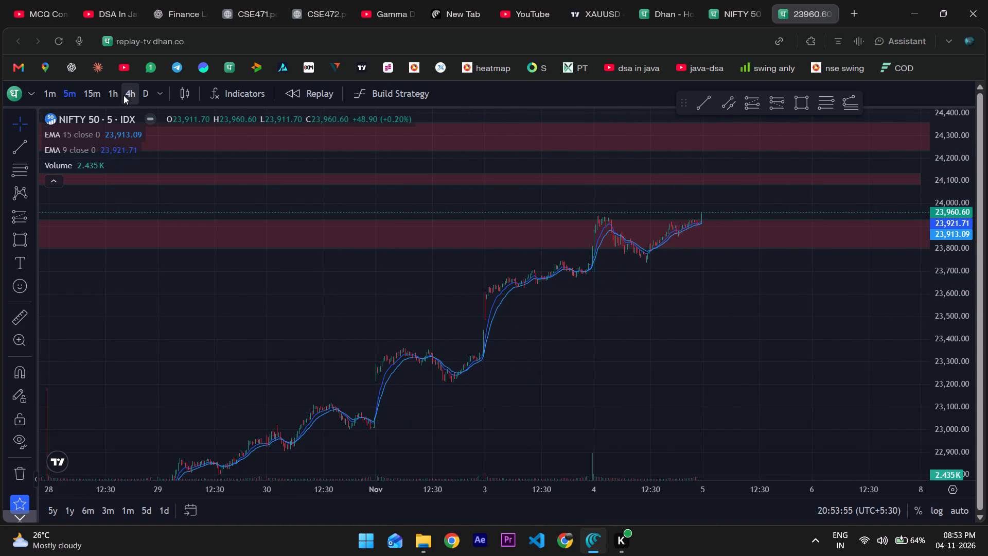
scroll(455, 301, "up", 2)
scroll(455, 301, "right", 1)
scroll(455, 301, "up", 1)
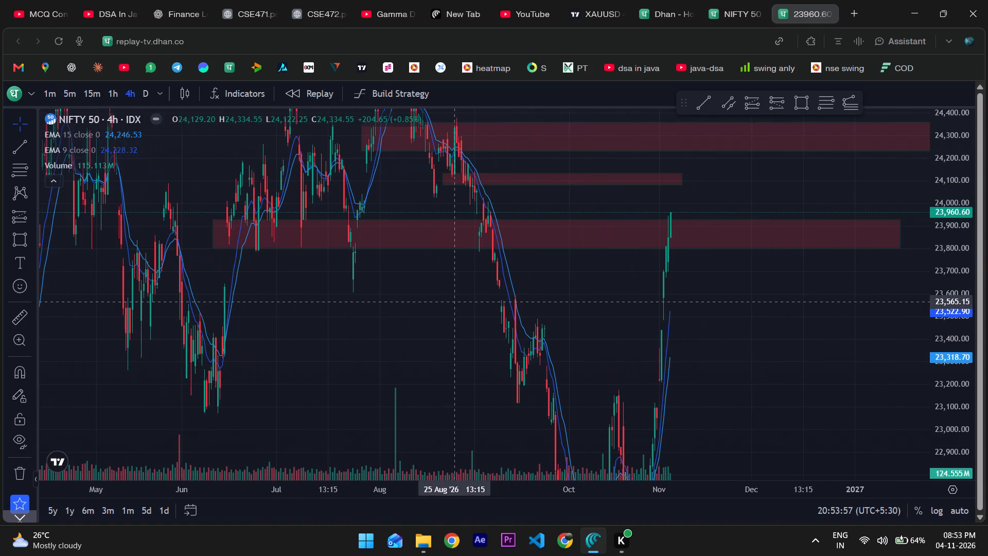
scroll(455, 301, "up", 1)
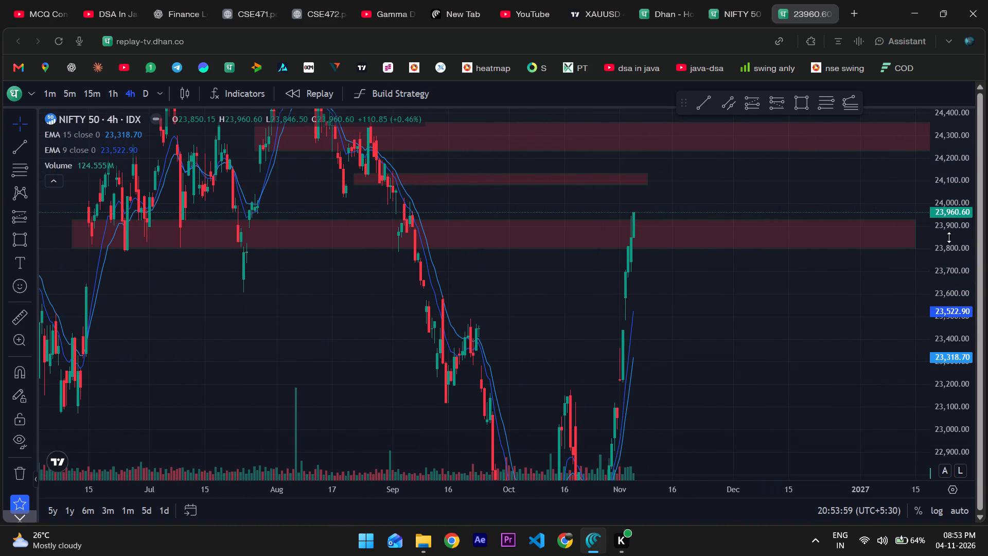
left_click_drag(958, 226, 935, 419)
left_click_drag(764, 357, 751, 311)
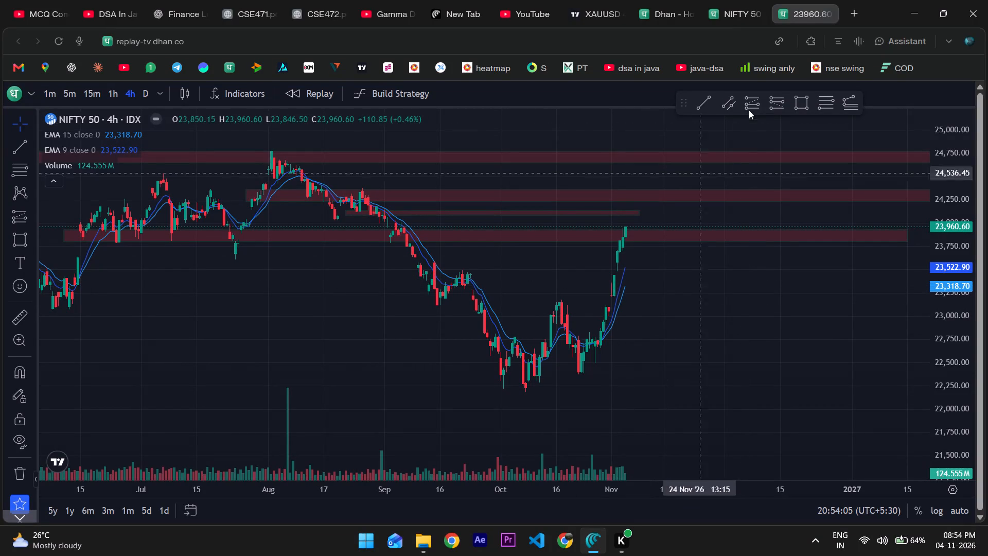
left_click(846, 97)
left_click(828, 103)
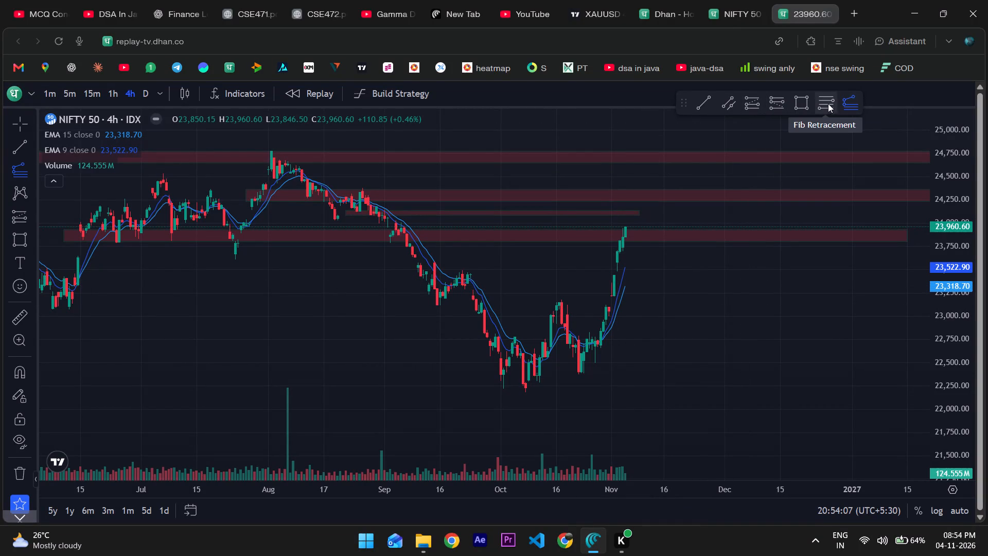
left_click(270, 150)
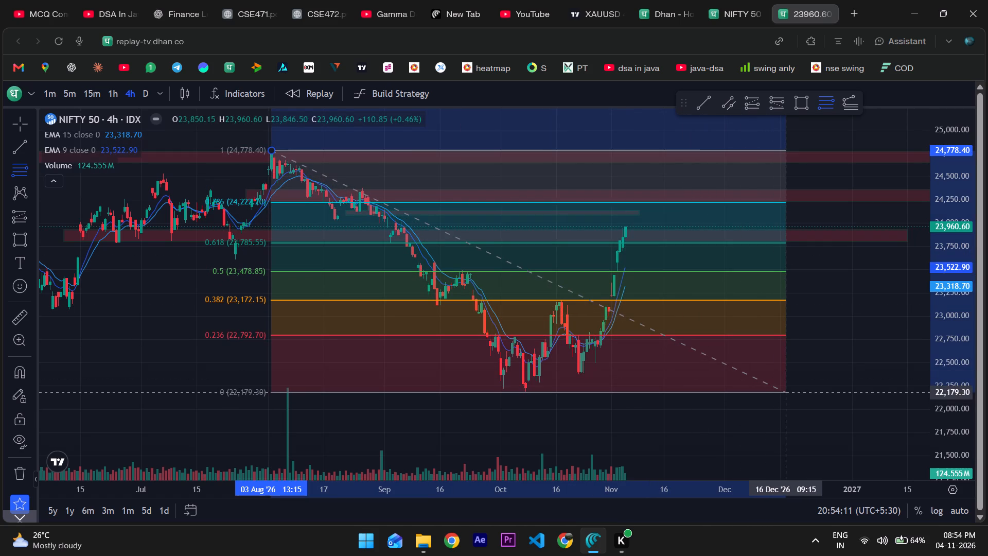
left_click(789, 392)
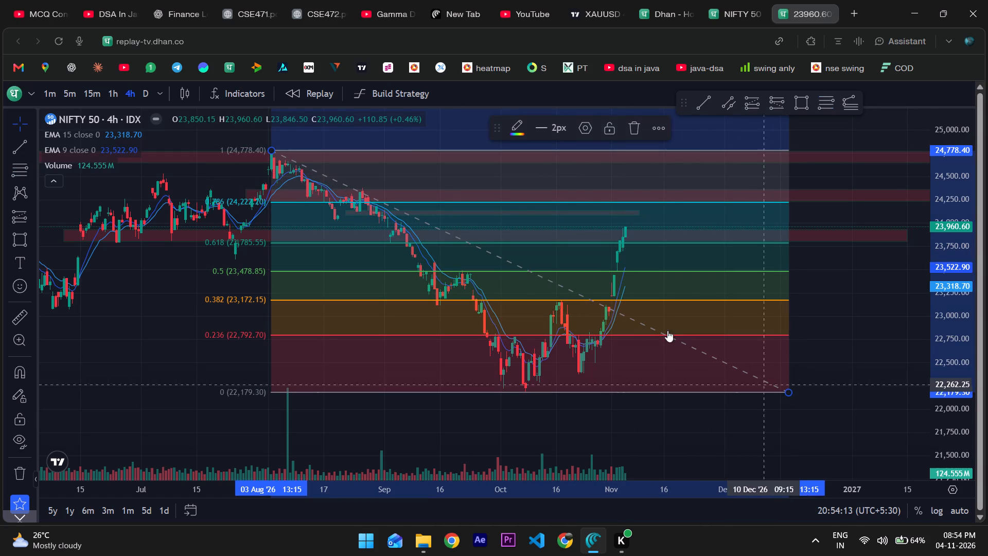
Draw a rectangle zone around the 0.5 Fibonacci level from 30 July to 24 December 2026, with its lower edge at about 23,424.
left_click(806, 103)
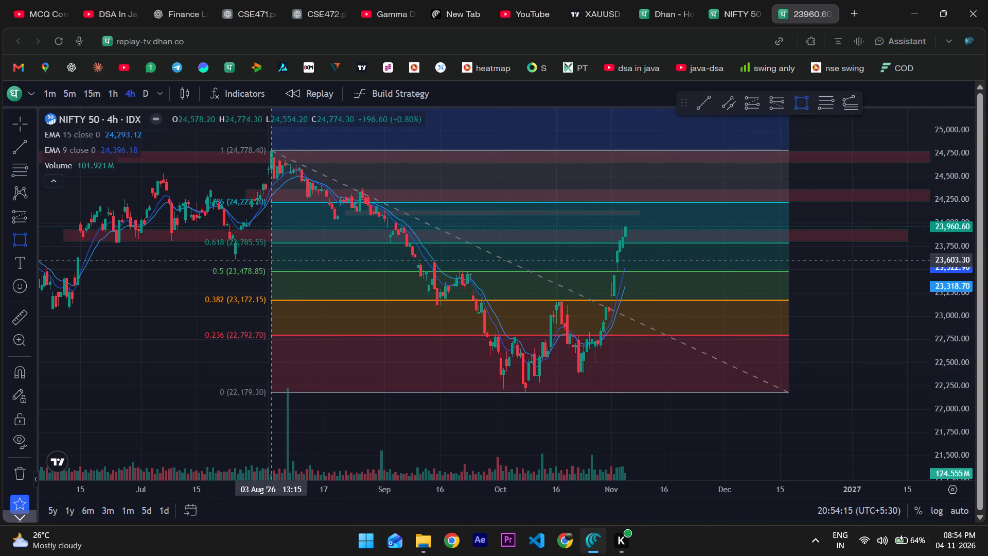
left_click_drag(257, 268, 526, 291)
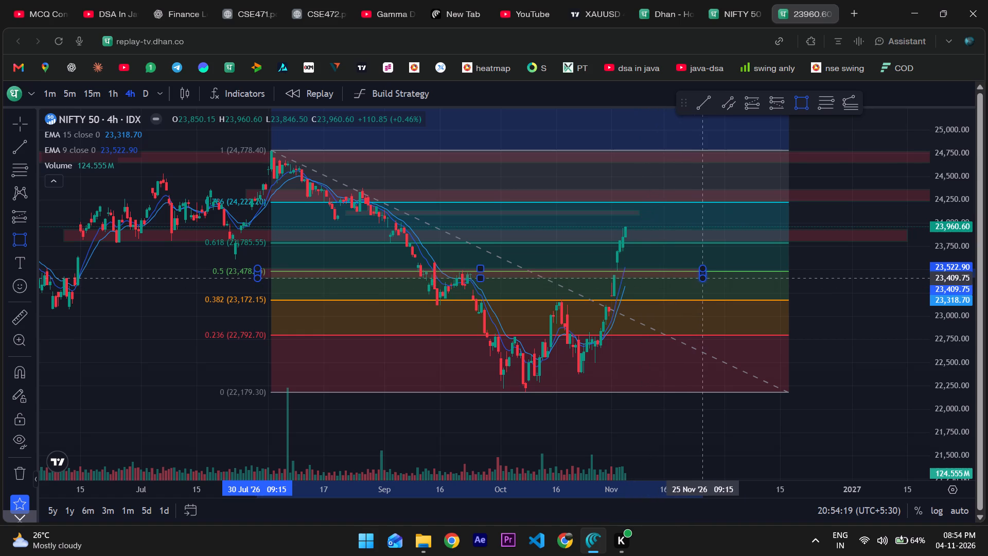
left_click(821, 276)
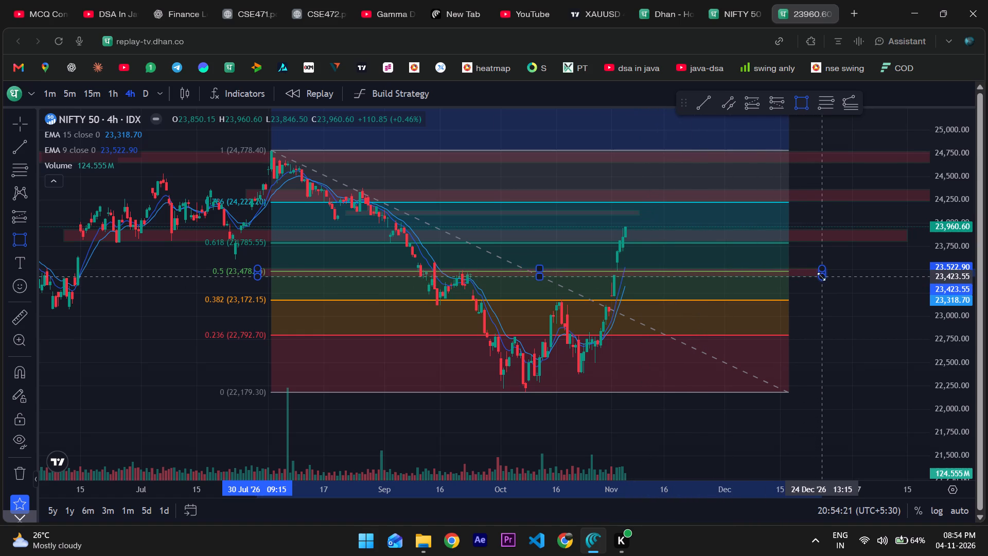
Delete the Fibonacci retracement, leaving the price zones in place.
left_click(789, 388)
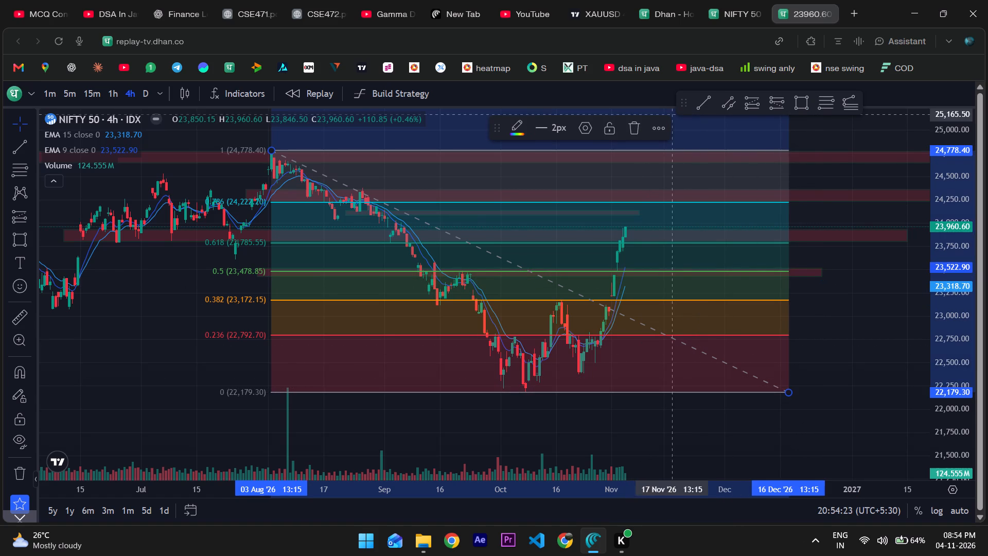
left_click(638, 129)
left_click_drag(683, 338, 664, 338)
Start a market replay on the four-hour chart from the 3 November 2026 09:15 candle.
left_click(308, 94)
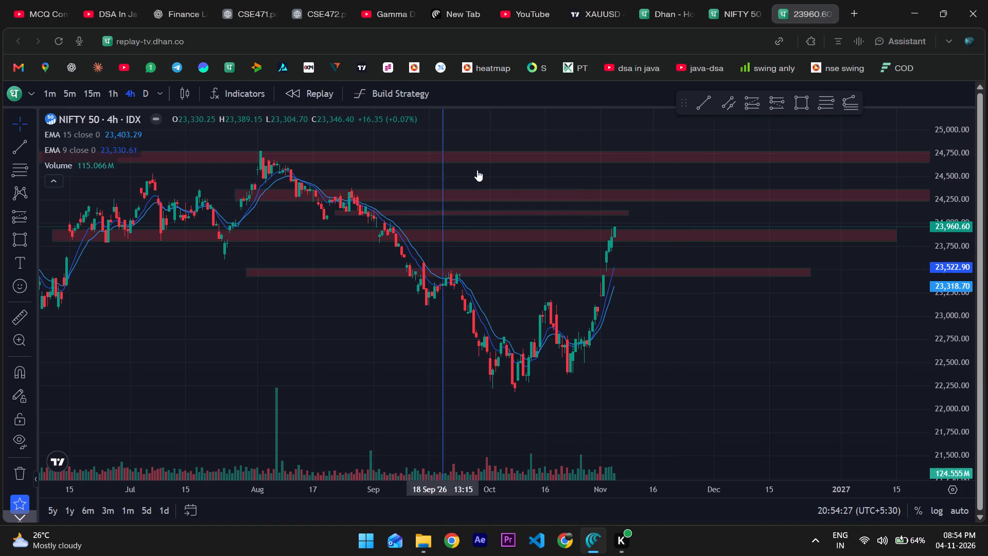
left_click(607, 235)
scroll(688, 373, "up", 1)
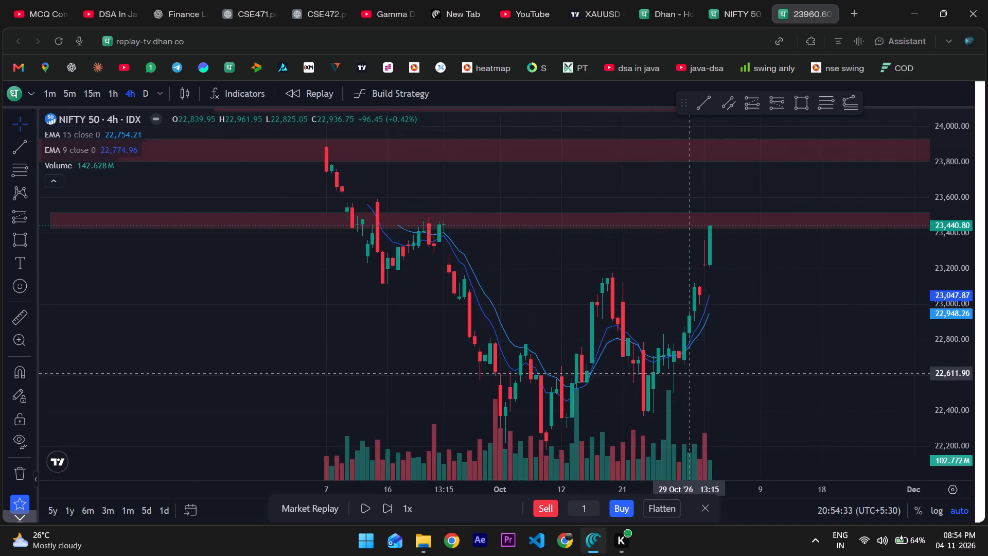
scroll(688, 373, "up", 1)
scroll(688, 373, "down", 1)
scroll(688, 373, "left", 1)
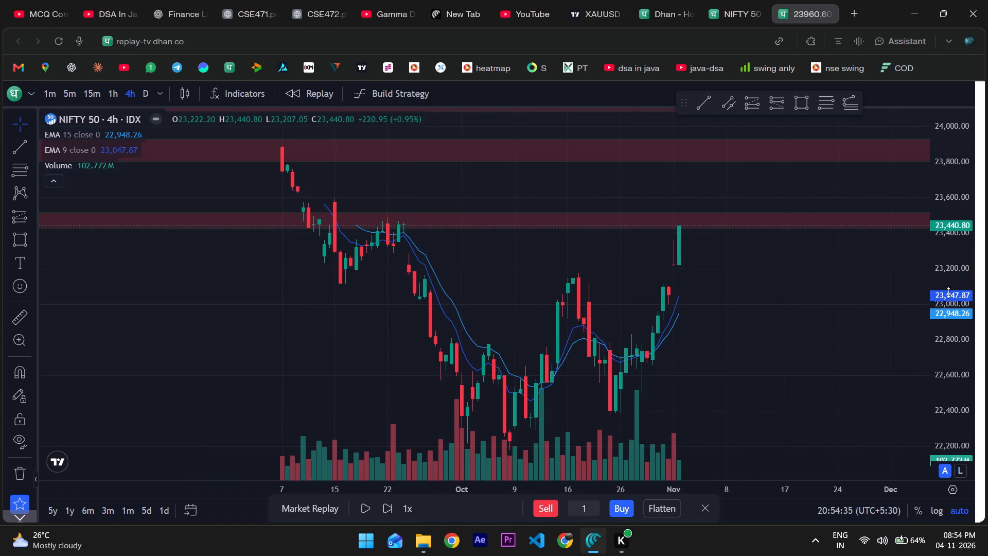
Switch to the five-minute timeframe and dismiss the NIFTY 50 trading stats summary.
left_click(73, 97)
left_click(445, 363)
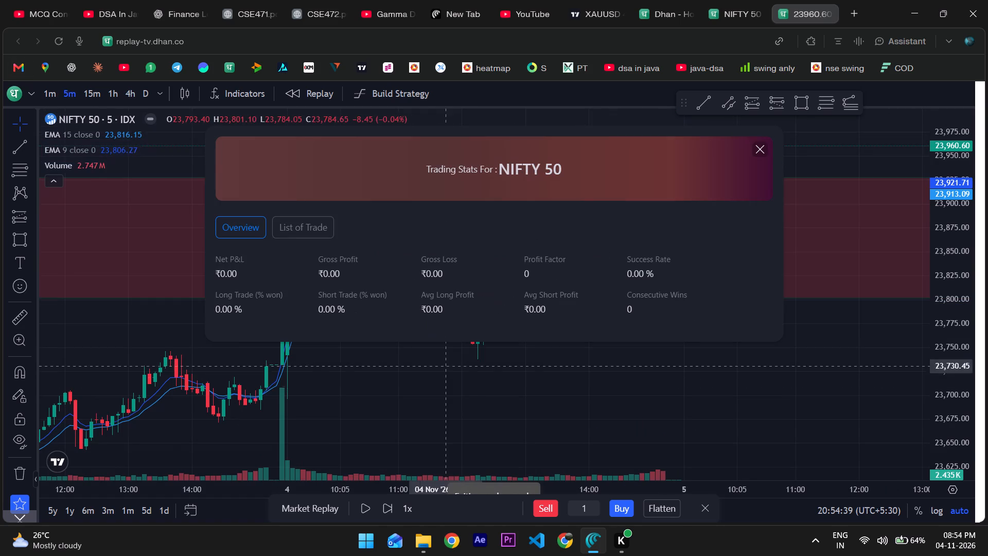
left_click(762, 150)
Draw a rising trend line under the lows from 2 November 2026 15:25 at 23,570.75 to 5 November at about 23,858.
scroll(570, 321, "down", 1)
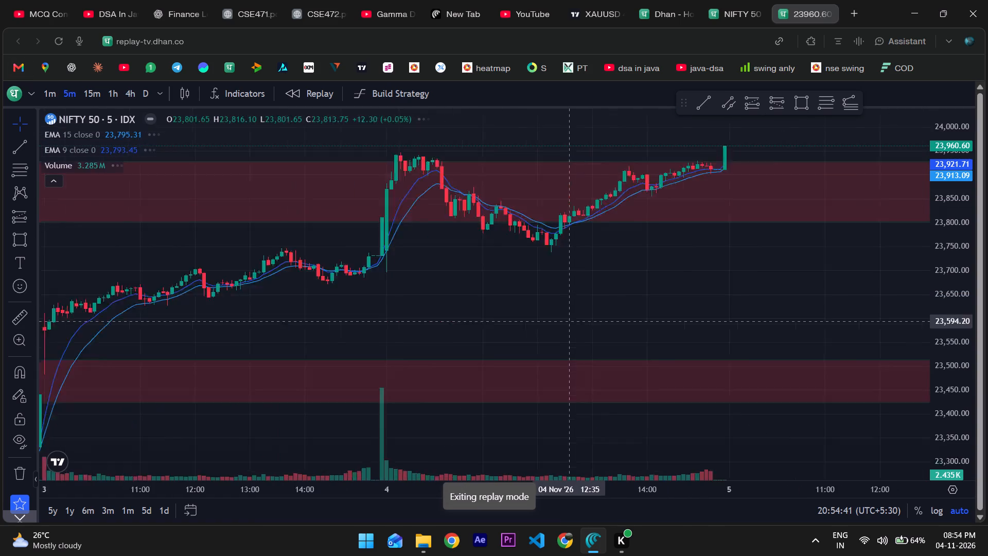
scroll(570, 321, "down", 3)
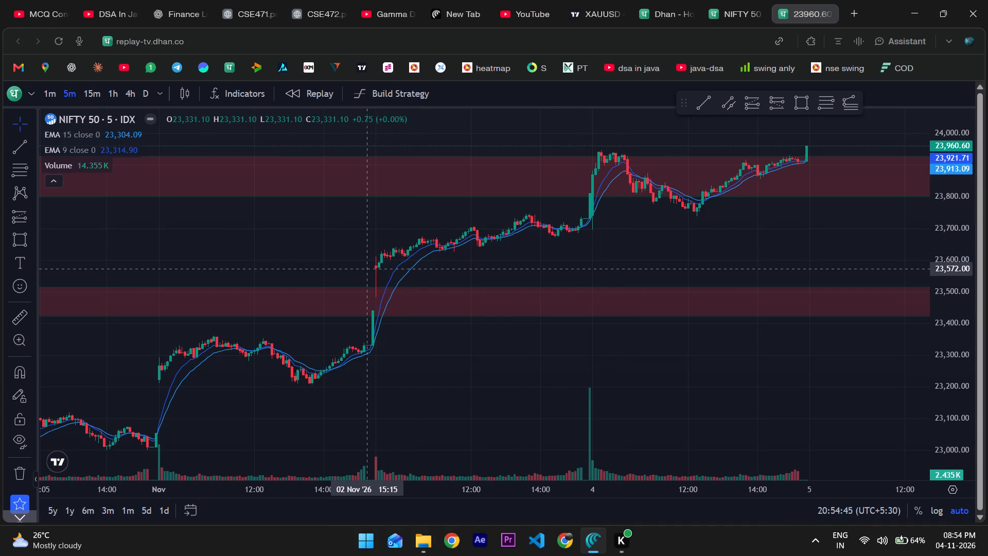
scroll(657, 256, "up", 3)
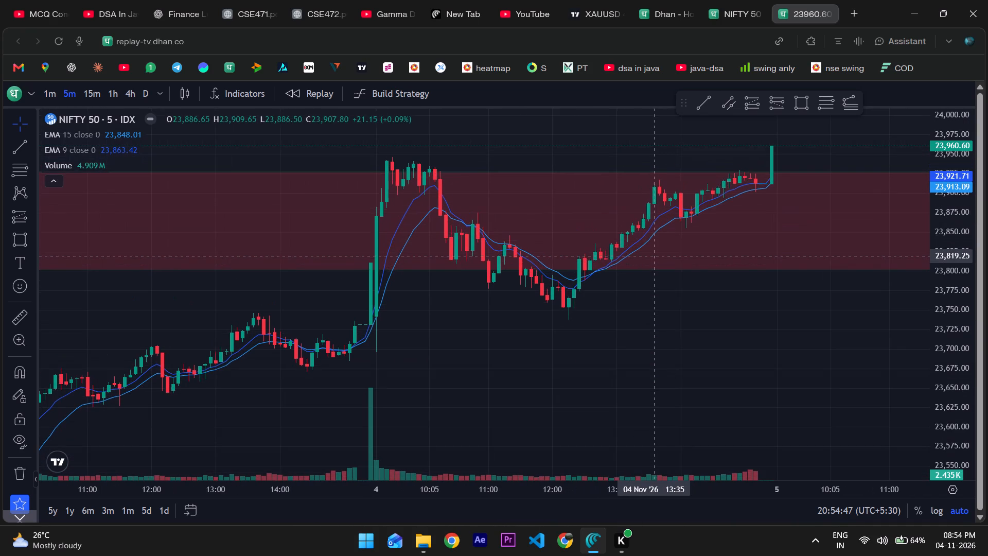
scroll(657, 256, "down", 1)
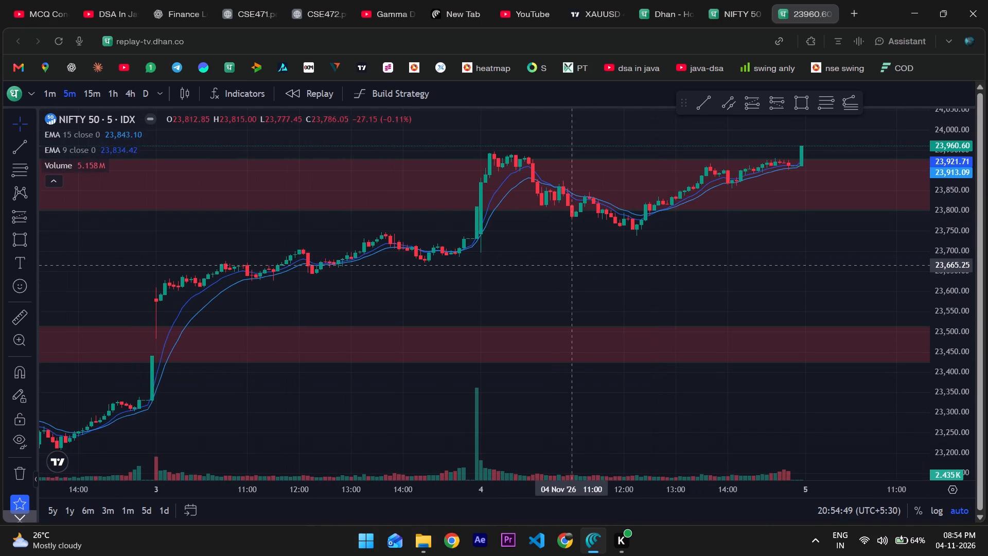
left_click_drag(579, 264, 575, 291)
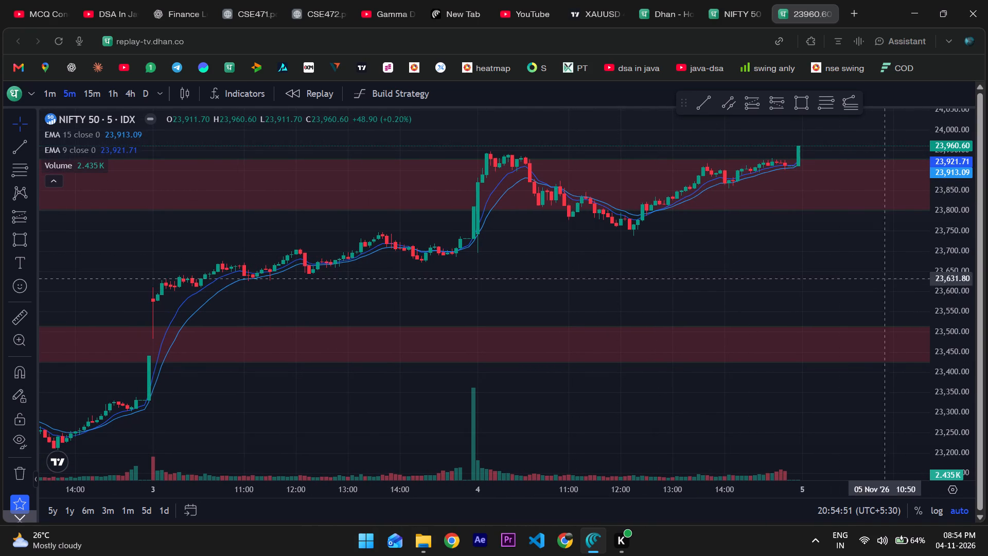
left_click_drag(951, 290, 945, 139)
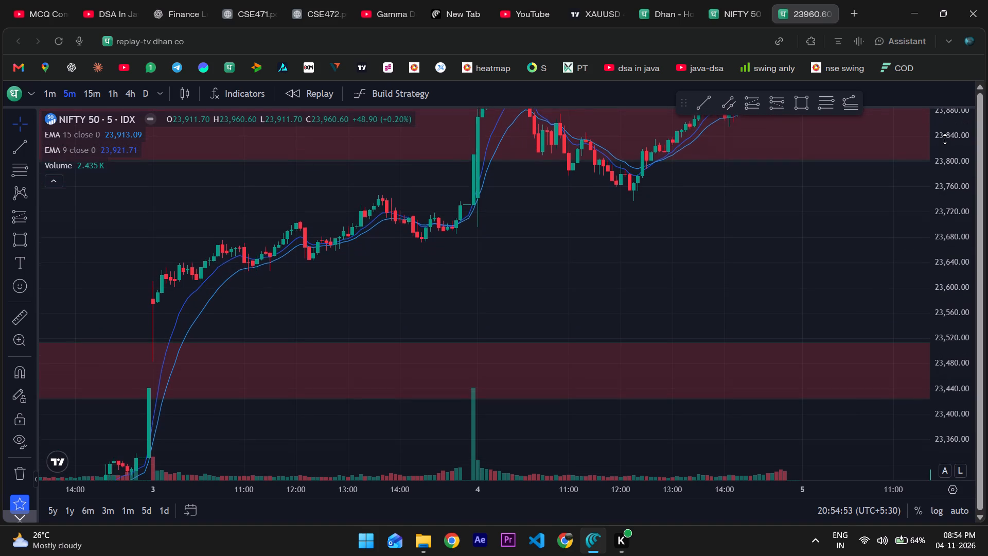
left_click_drag(945, 139, 944, 139)
left_click_drag(795, 241, 788, 288)
scroll(788, 288, "down", 1)
left_click_drag(788, 288, 773, 318)
left_click(698, 100)
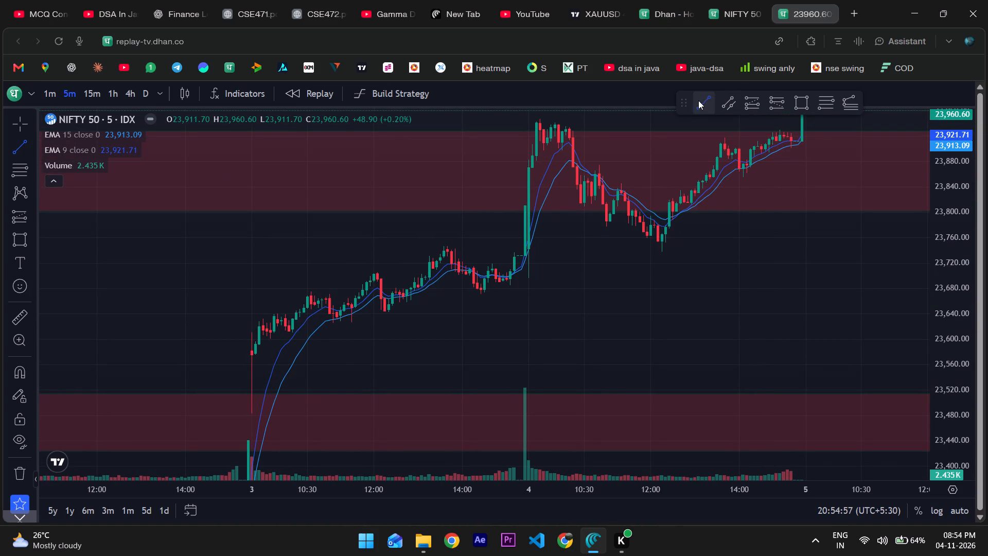
left_click(246, 357)
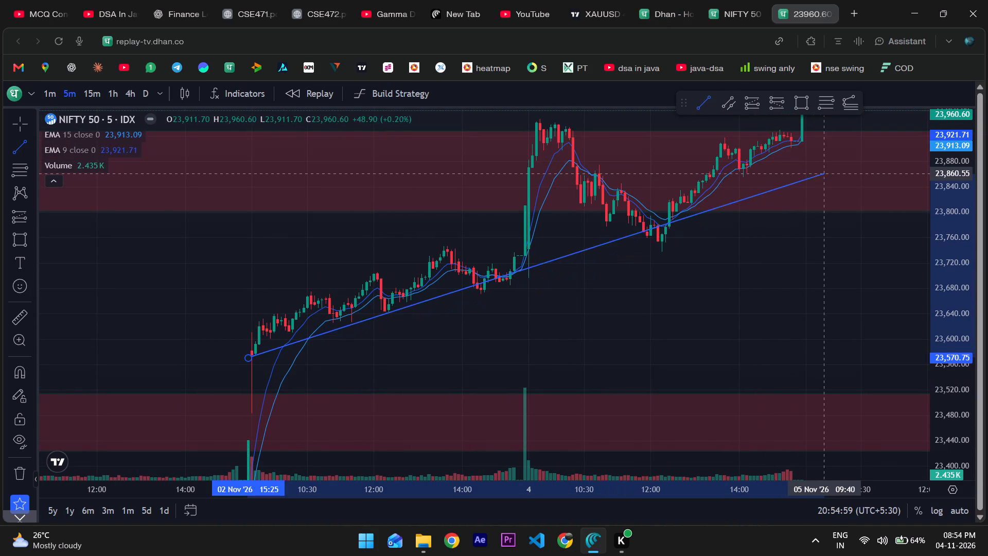
left_click(875, 174)
left_click(806, 252)
Start a market replay on the five-minute chart from the end of the 3 November 2026 session, with the rising trend line in view.
left_click_drag(806, 252, 753, 373)
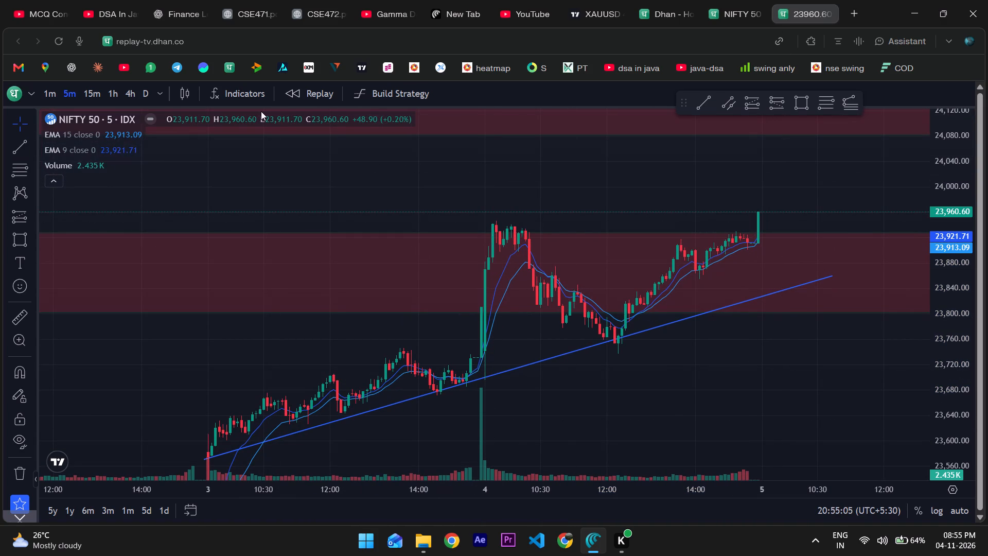
left_click(305, 91)
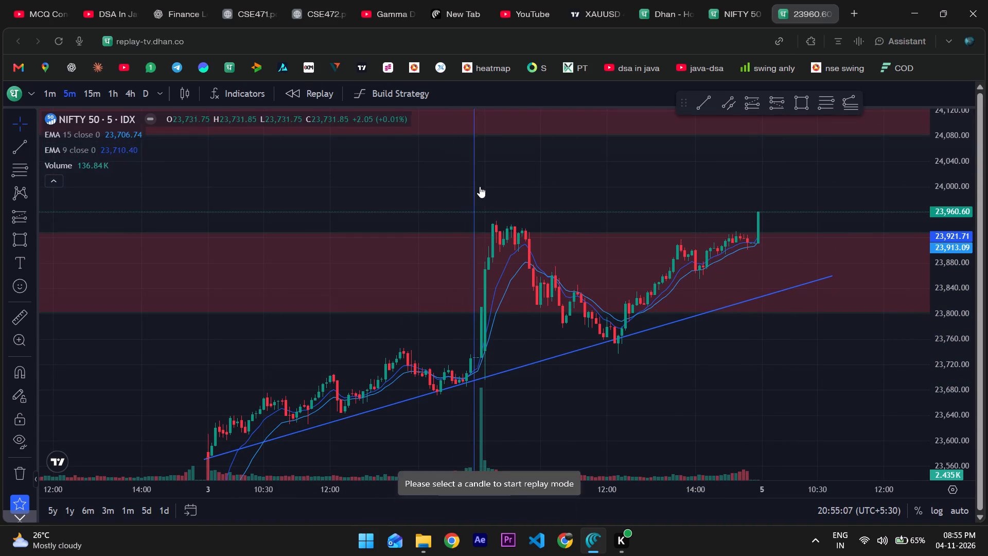
left_click(482, 189)
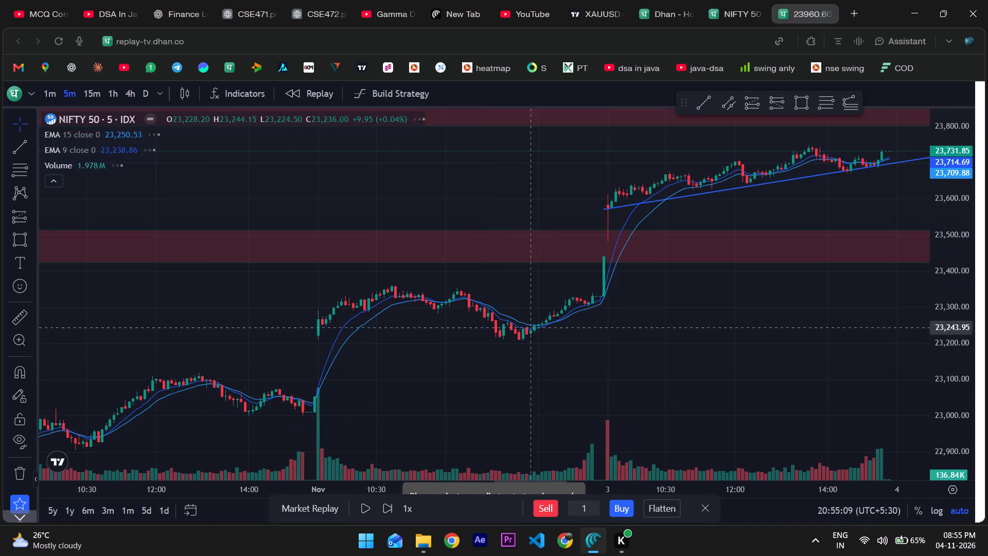
scroll(683, 347, "up", 4)
scroll(683, 347, "down", 1)
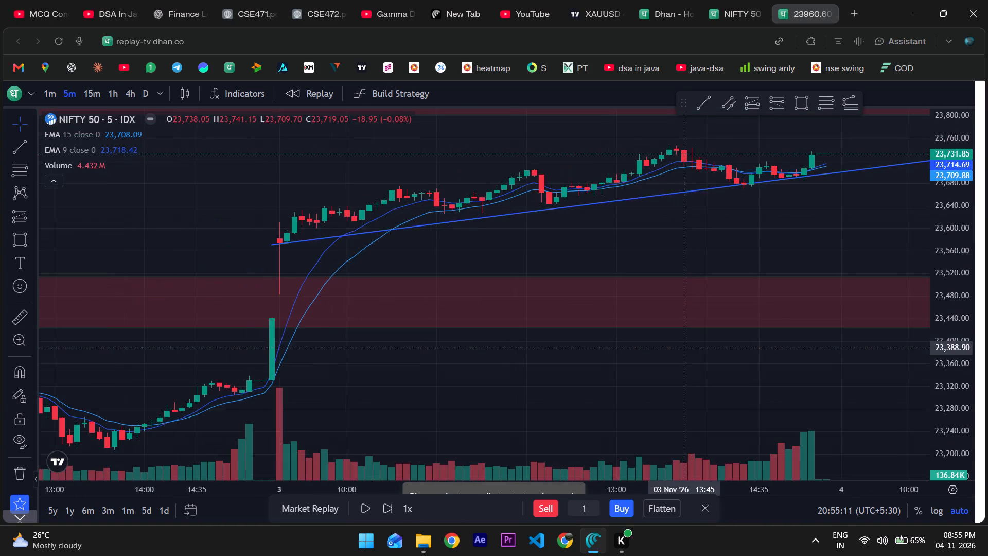
scroll(683, 347, "down", 1)
left_click_drag(957, 300, 969, 108)
left_click_drag(784, 219, 663, 393)
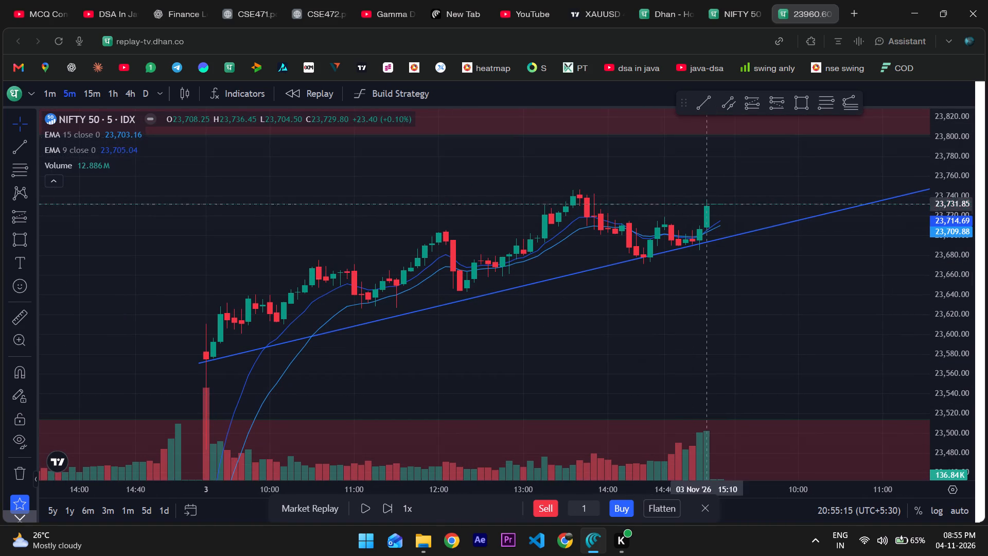
left_click_drag(762, 341, 737, 387)
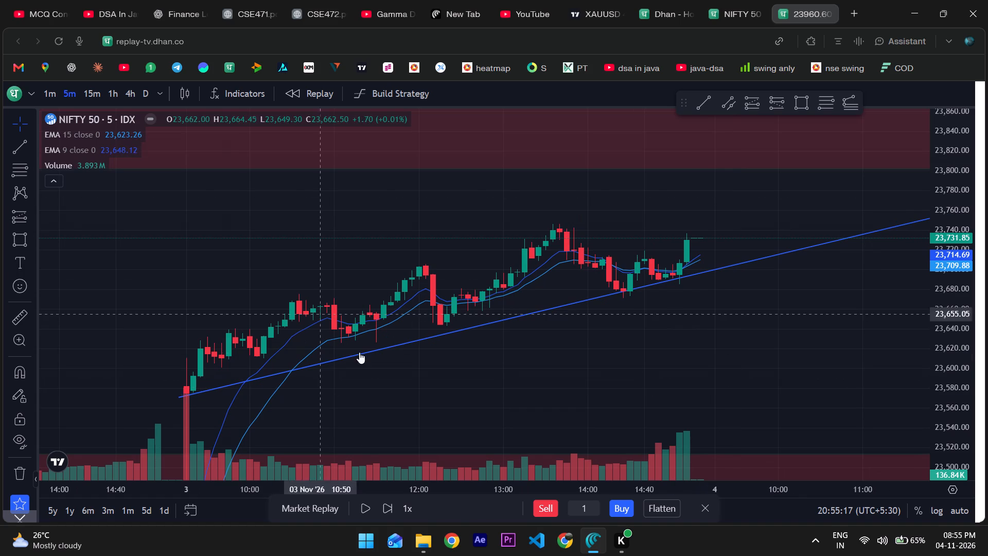
Play the replay for one new five-minute candle, pause it, and examine the candle against the trend line and the zone above.
left_click(365, 511)
left_click(365, 511)
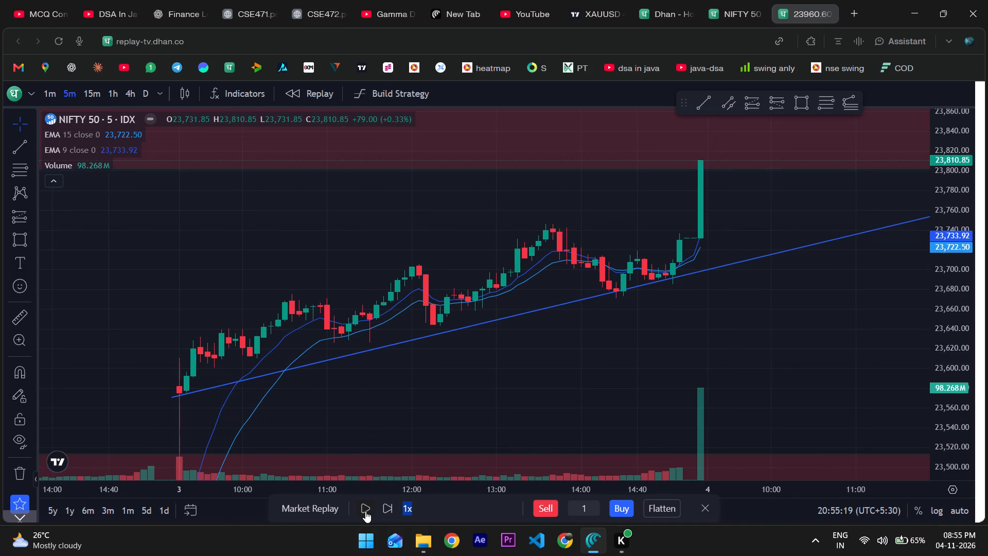
left_click_drag(707, 388, 656, 387)
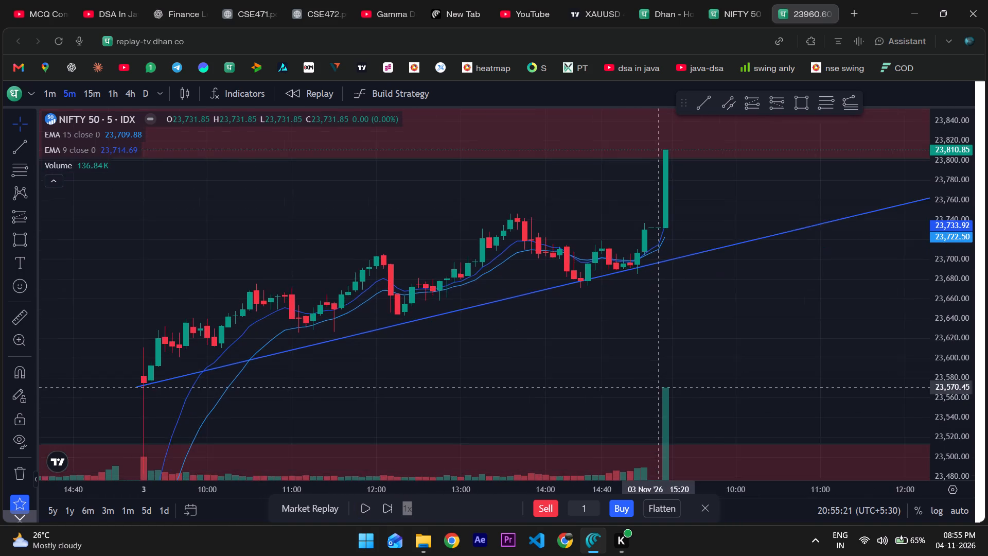
left_click_drag(656, 387, 623, 406)
left_click_drag(951, 210, 938, 273)
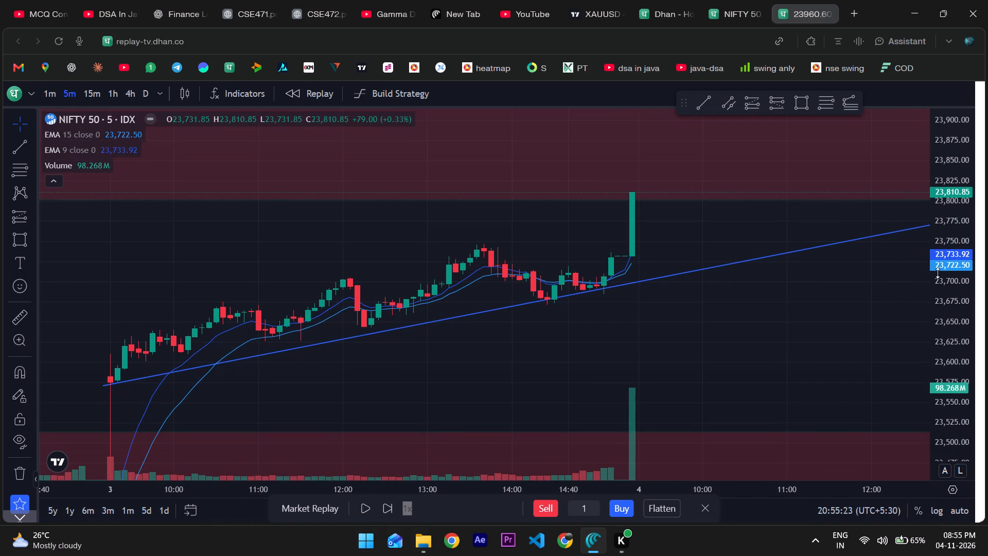
left_click_drag(801, 322, 772, 365)
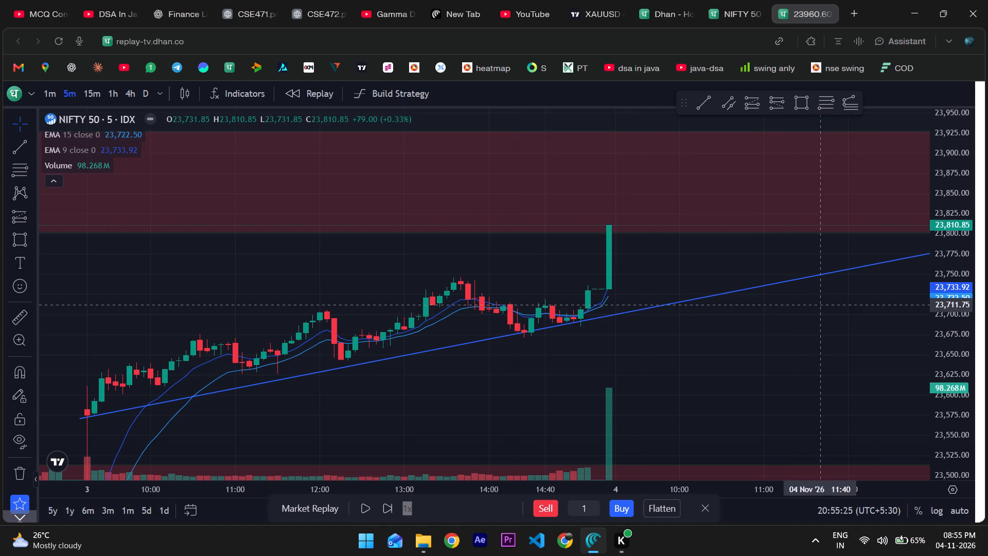
Advance the replay by three five-minute candles, lowering the replay speed to 0.3x after the first, and pause it.
left_click(363, 510)
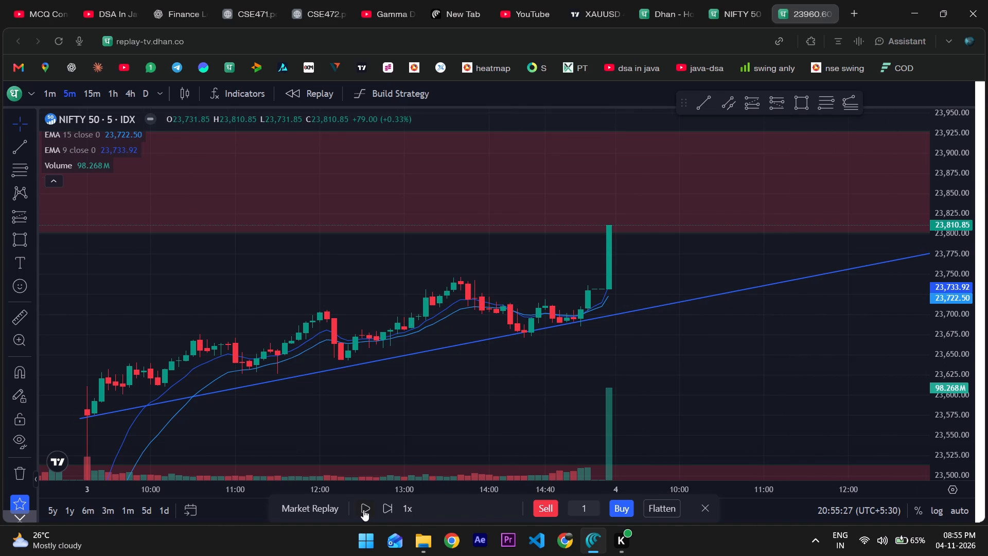
left_click(363, 510)
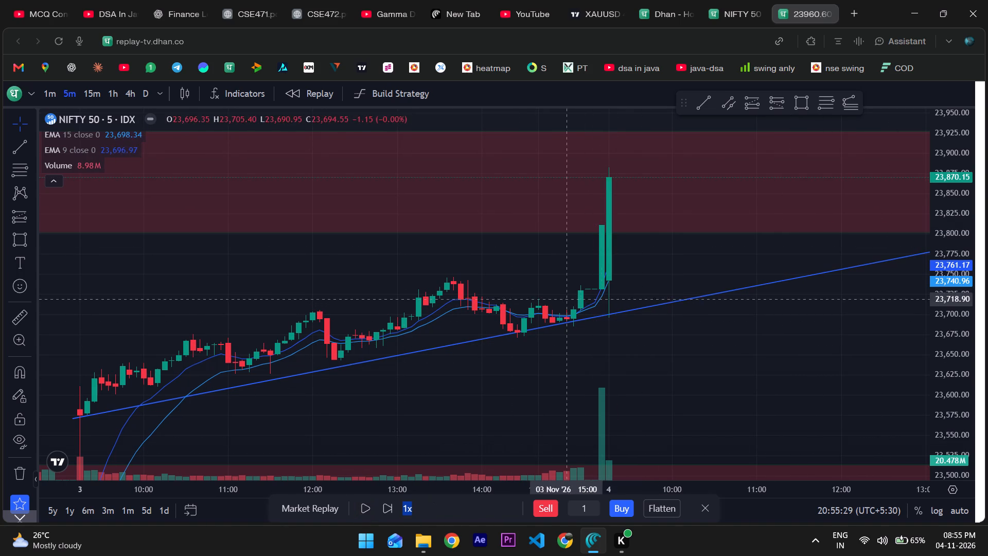
left_click(405, 511)
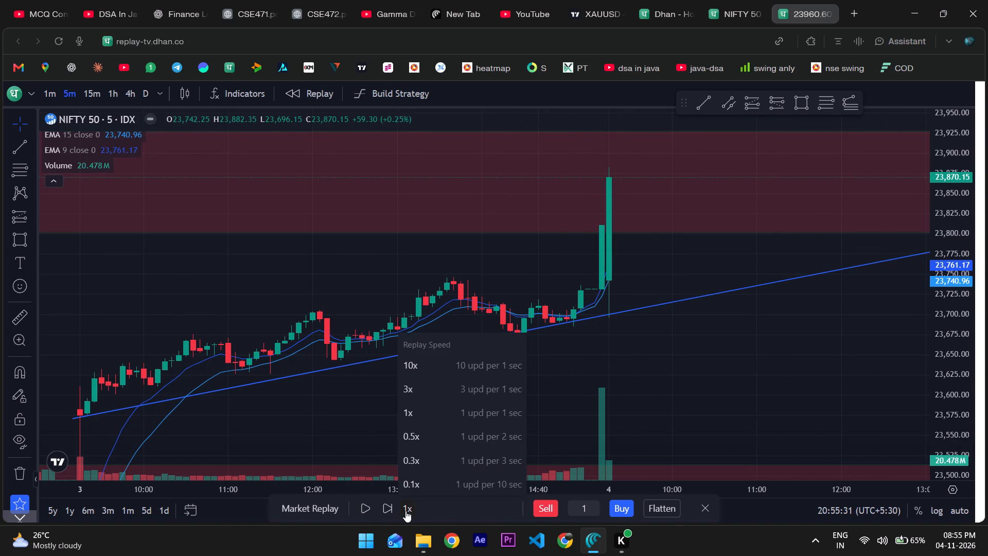
left_click(420, 464)
left_click(365, 507)
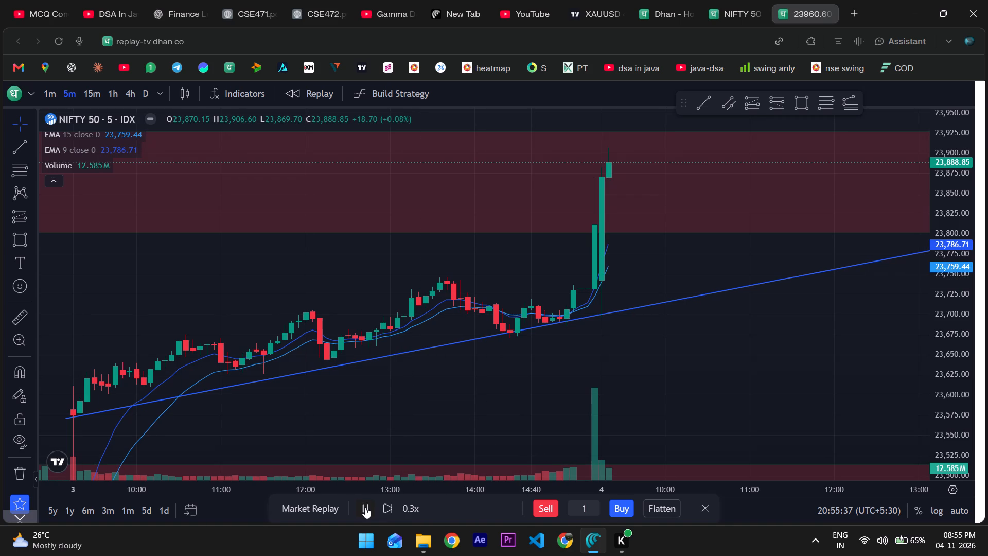
left_click(365, 507)
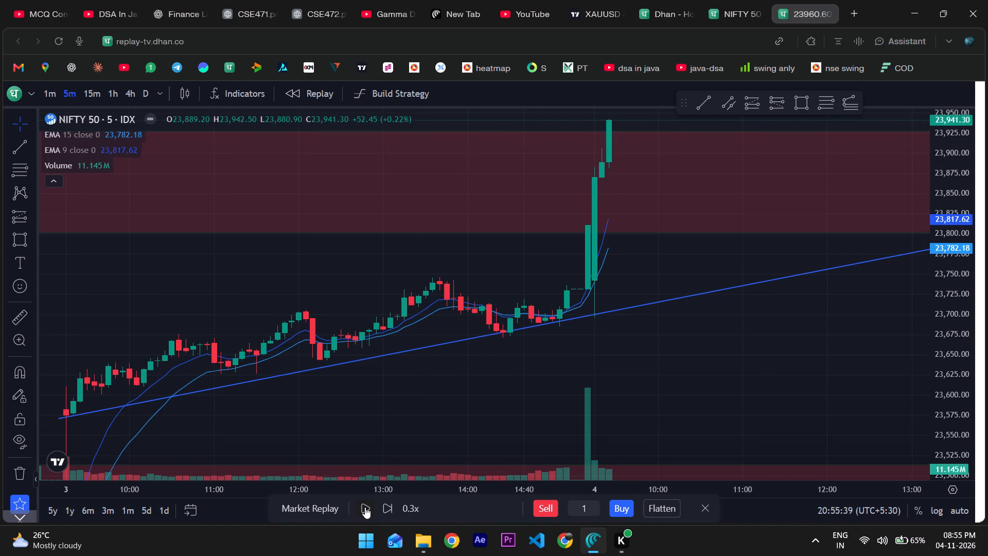
Set the replay speed to 0.5x, play four more candles up to 09:45 on 4 November, and pause.
left_click_drag(734, 343, 702, 388)
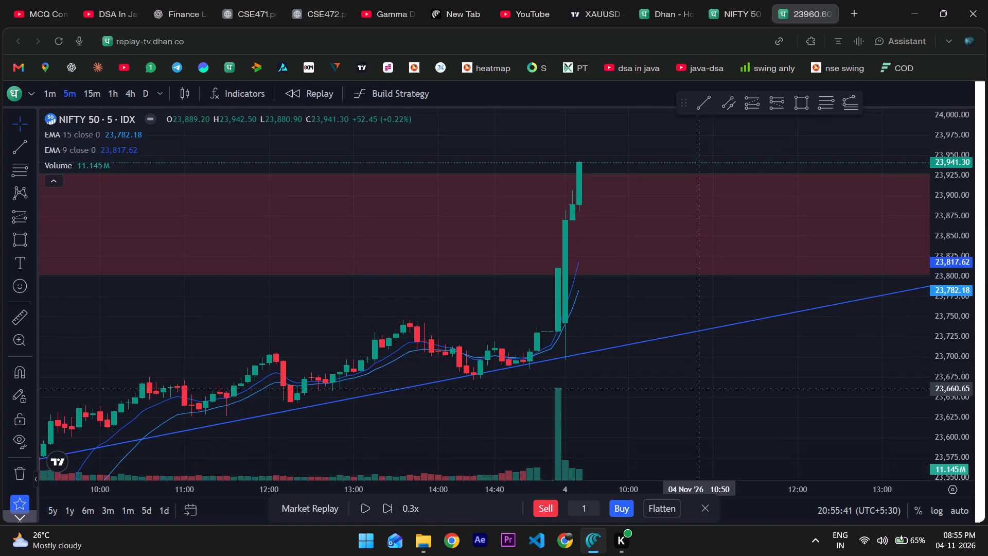
left_click(405, 503)
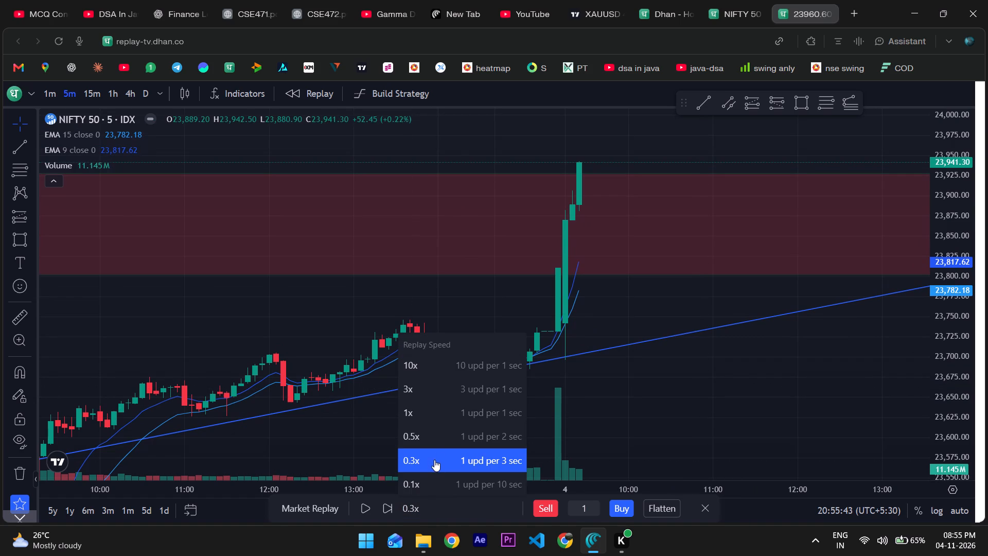
left_click(429, 445)
left_click(411, 515)
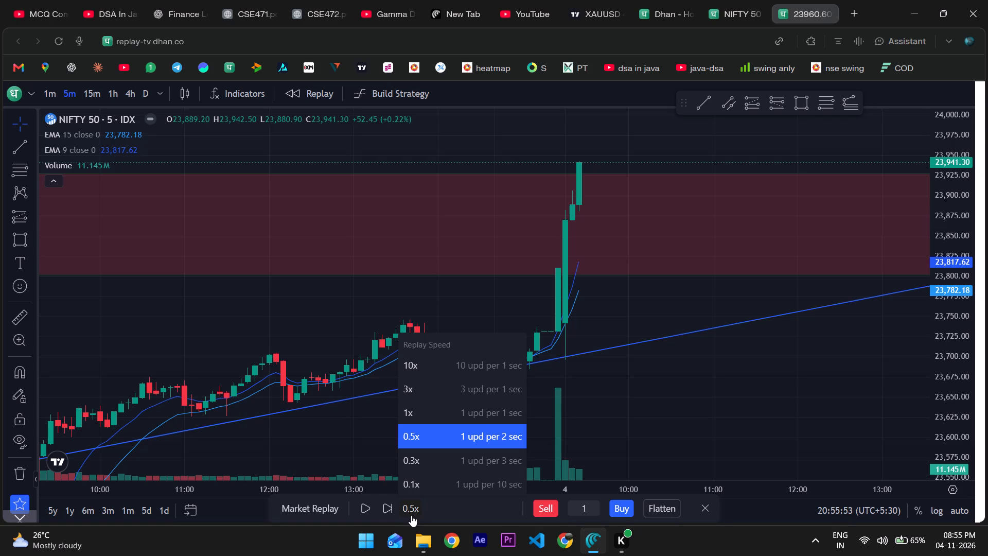
left_click(366, 510)
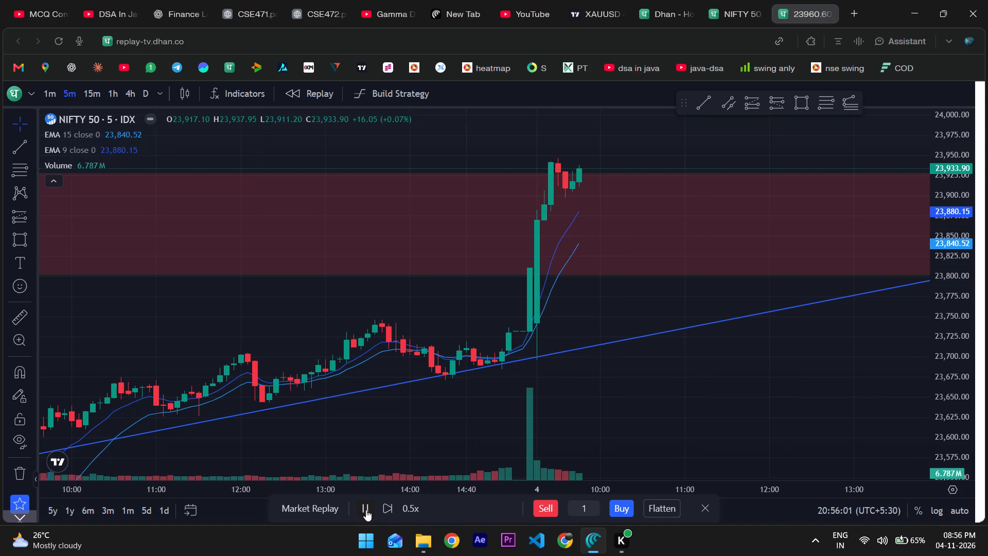
left_click(366, 510)
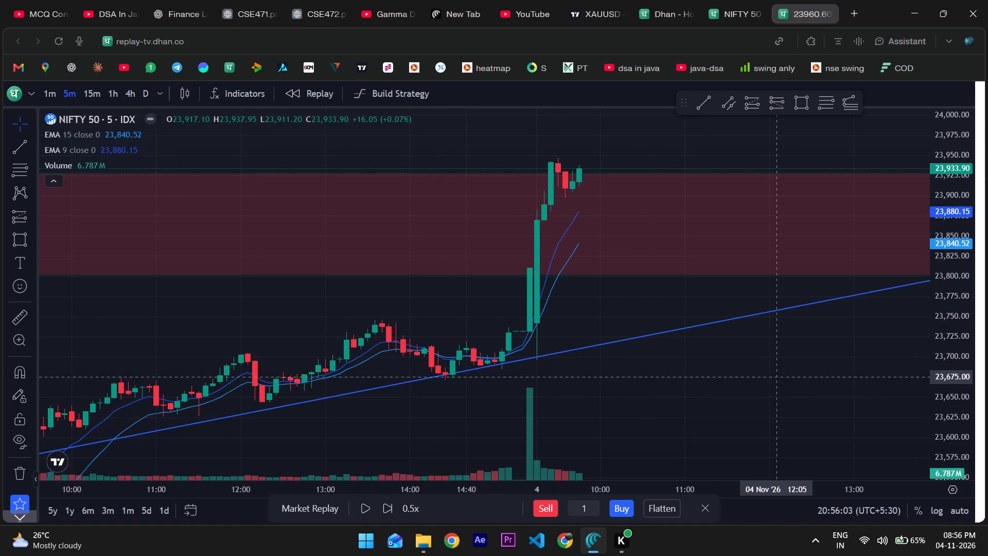
Draw a nearly horizontal trend line above the price from 3 November 15:15 at about 24,001 to 4 November 13:55 at about 23,993.
left_click_drag(777, 377, 743, 399)
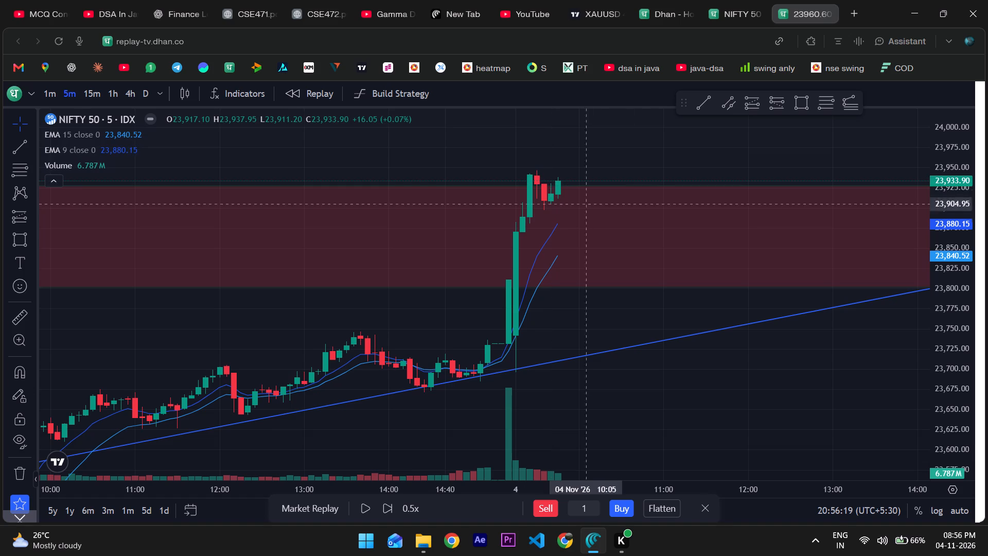
left_click_drag(957, 179, 949, 234)
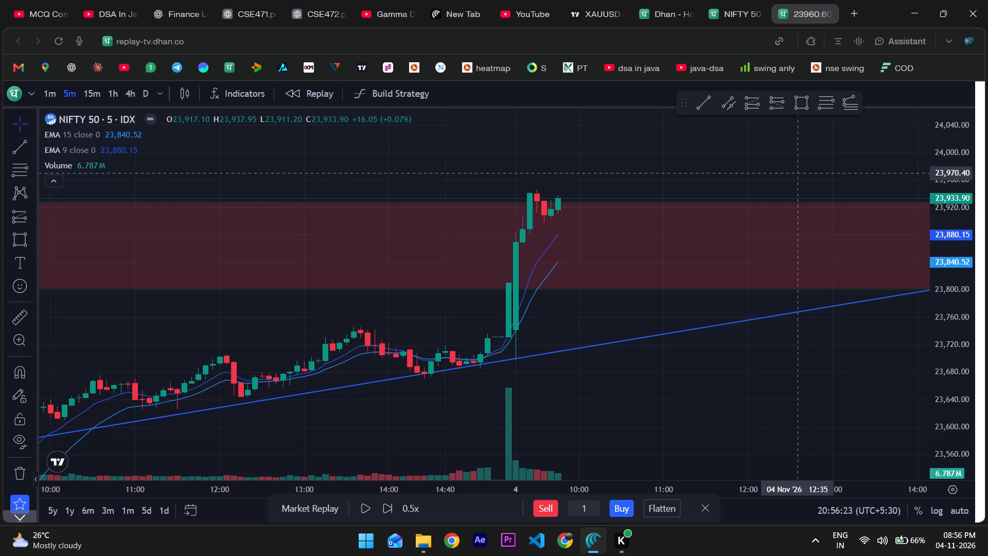
left_click_drag(789, 162, 787, 191)
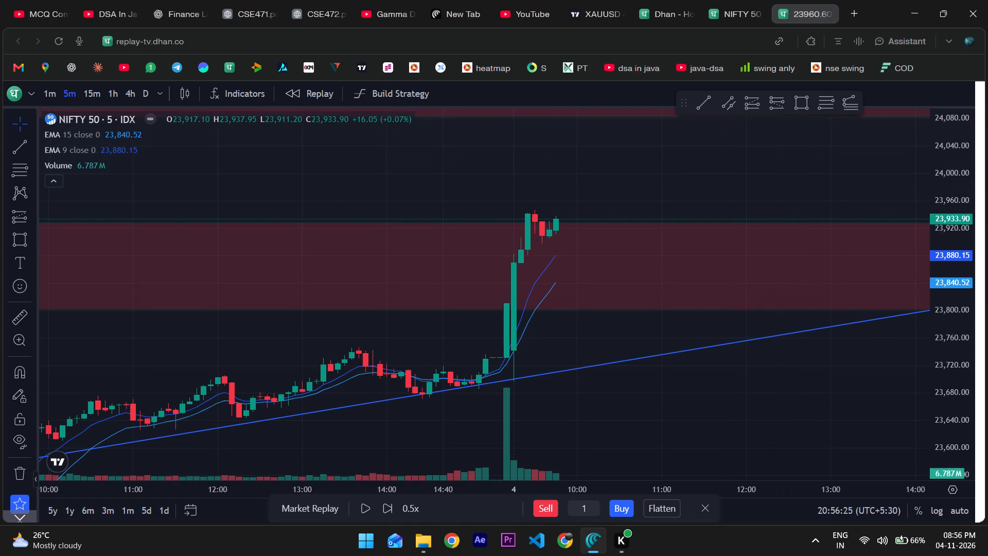
left_click(690, 99)
left_click(708, 111)
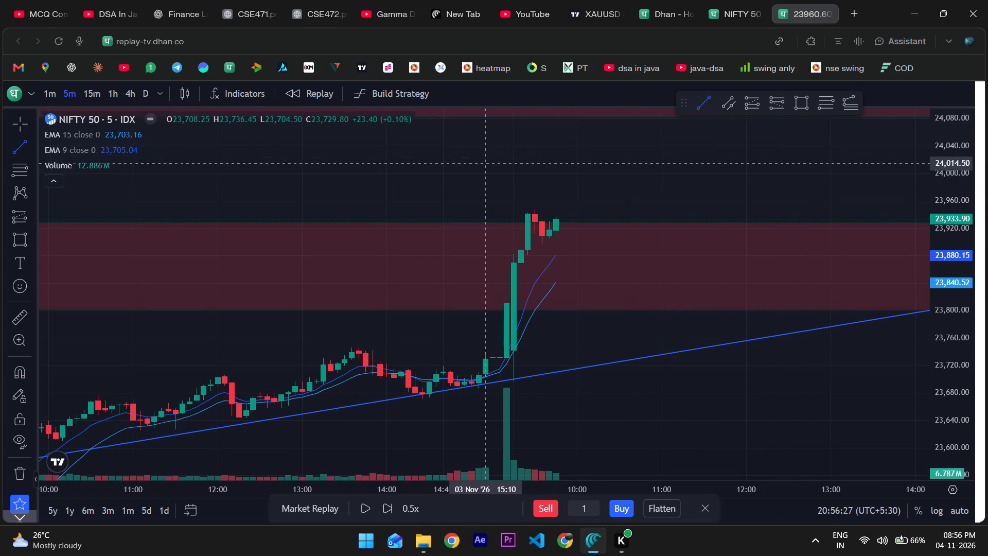
left_click_drag(490, 172, 715, 134)
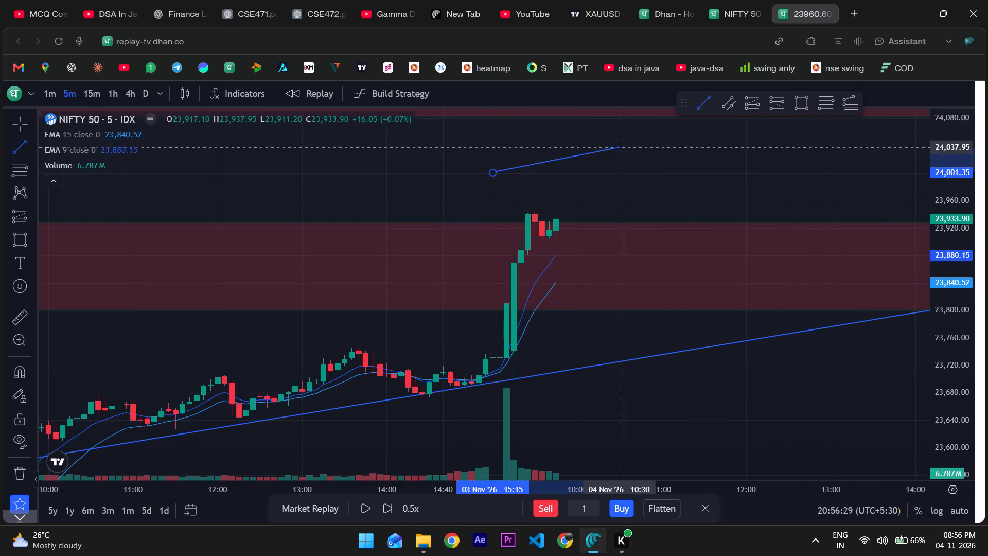
left_click_drag(715, 134, 977, 173)
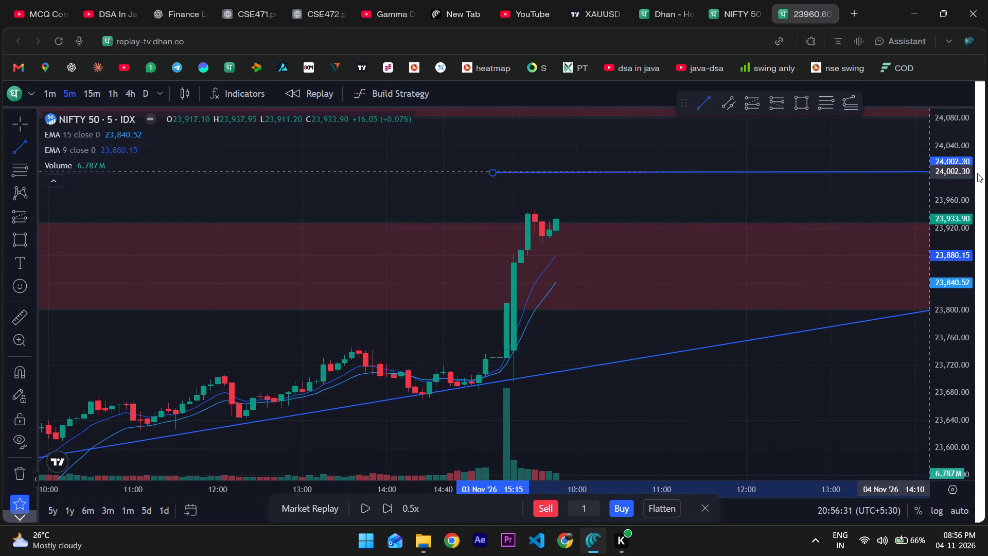
left_click_drag(977, 173, 931, 167)
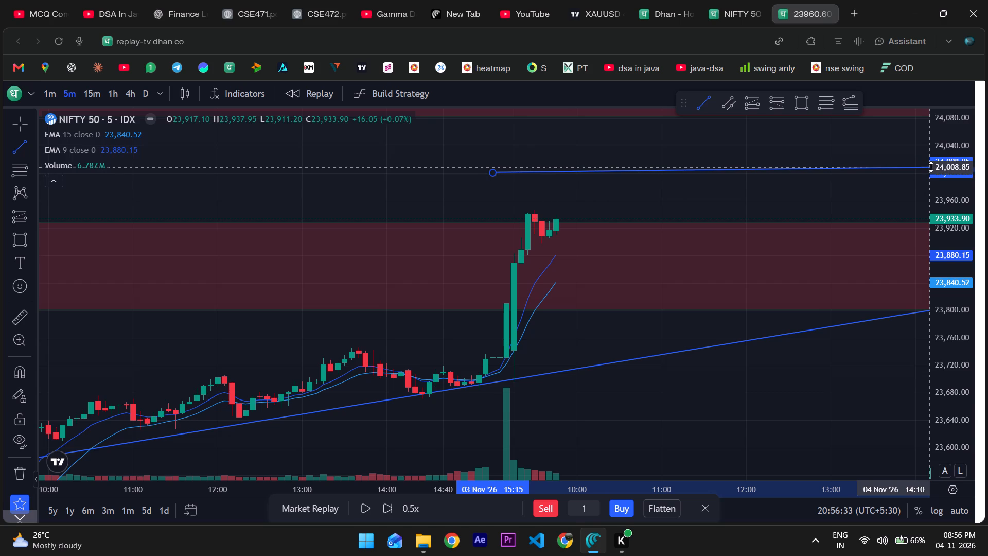
left_click(905, 178)
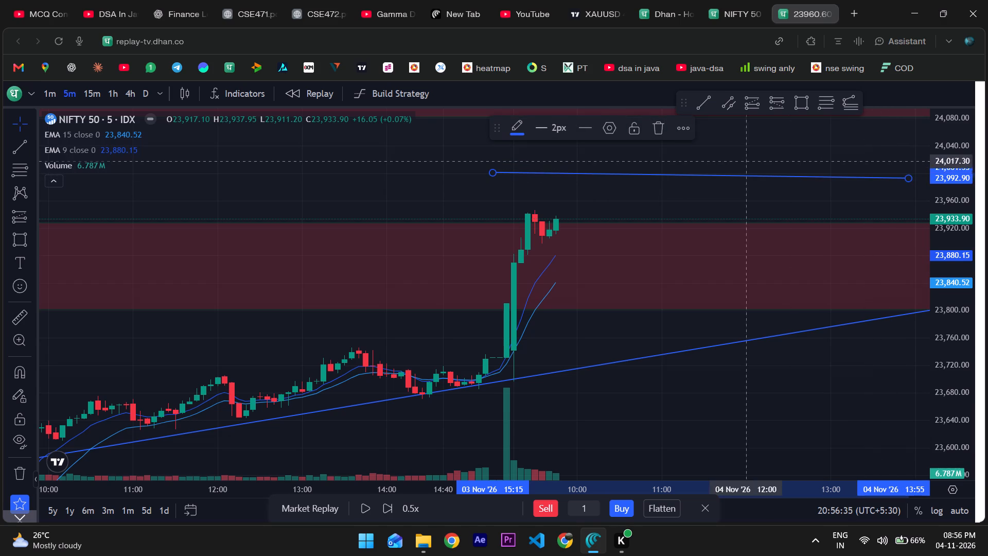
Level the new line at about 24,000, moving its ends to 3 November 14:00 and 4 November 14:00.
left_click_drag(493, 171, 394, 178)
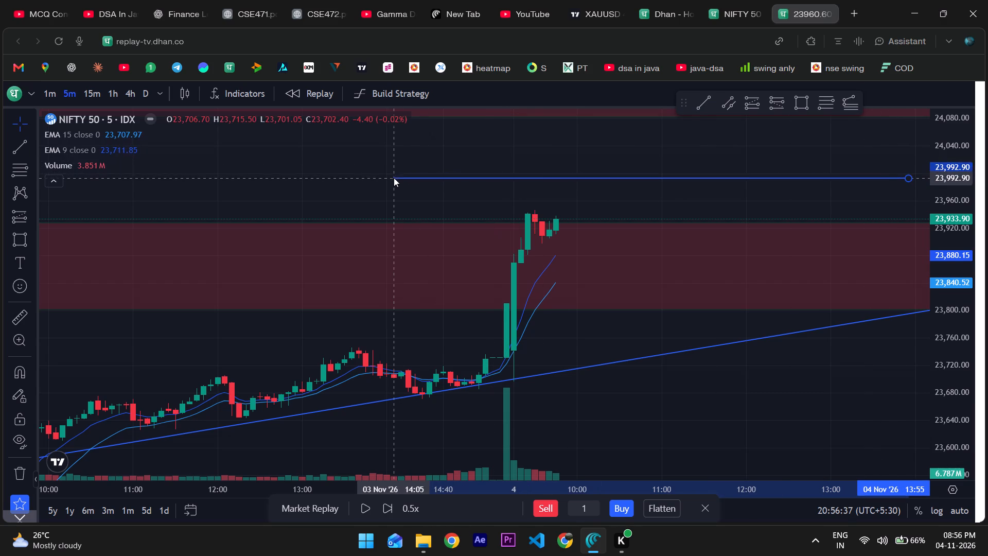
left_click_drag(394, 178, 388, 180)
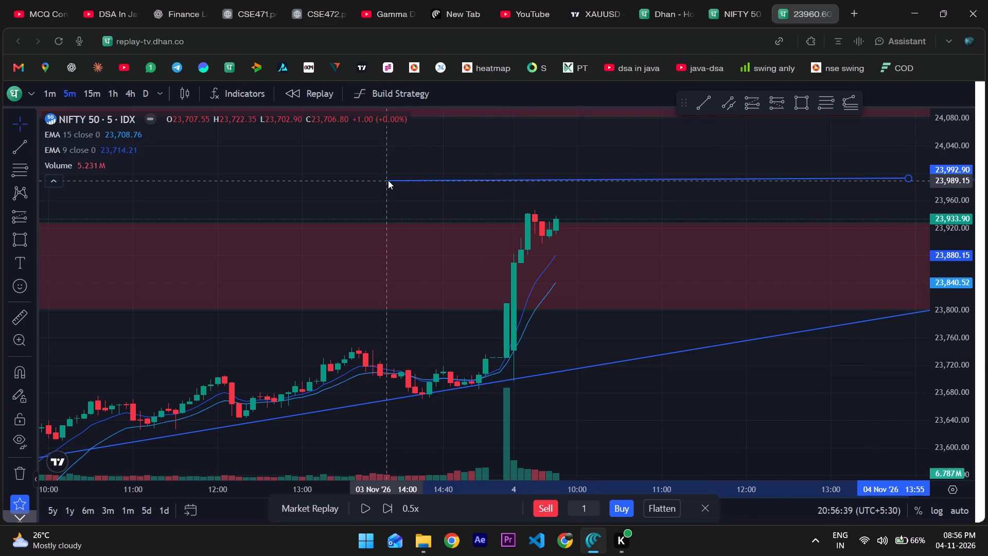
left_click_drag(388, 180, 387, 177)
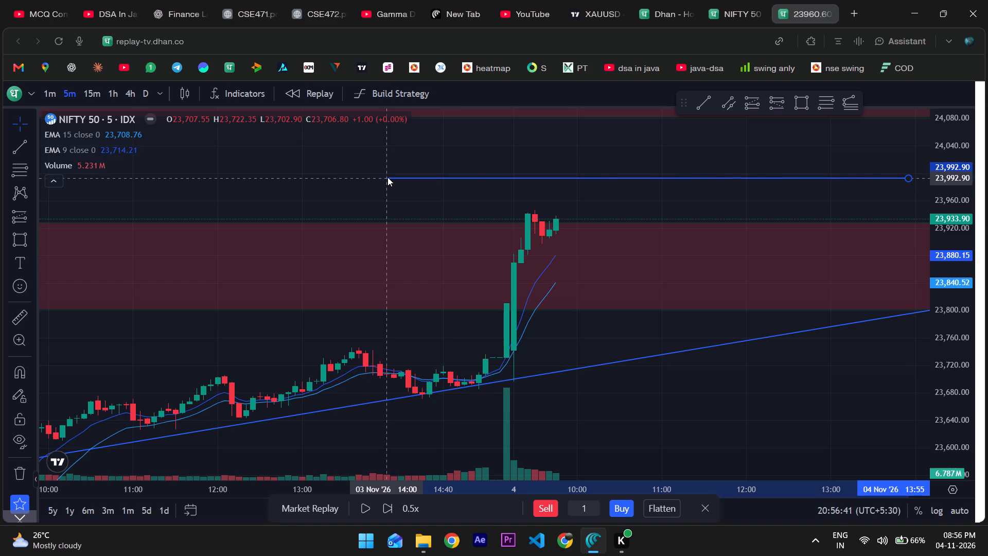
left_click_drag(387, 177, 388, 174)
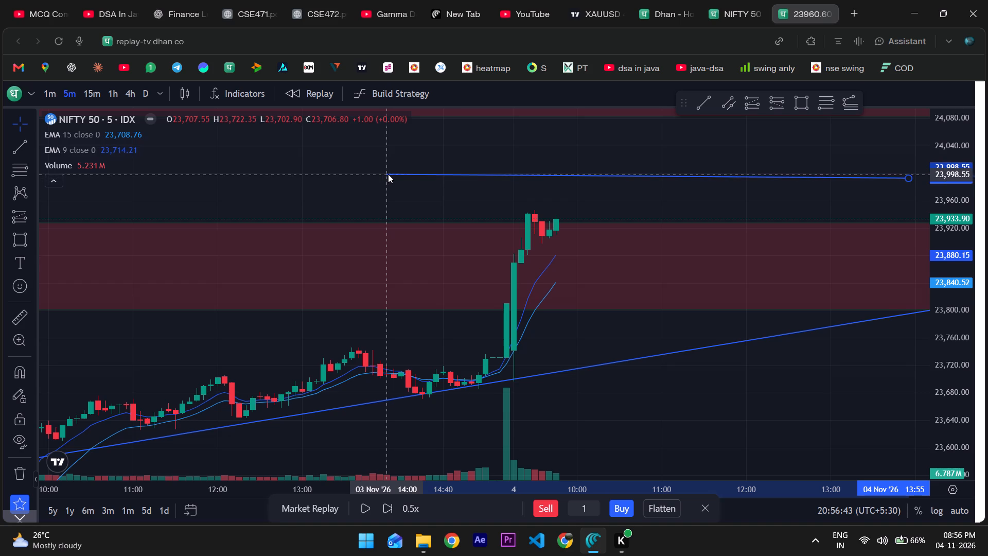
left_click_drag(388, 174, 390, 173)
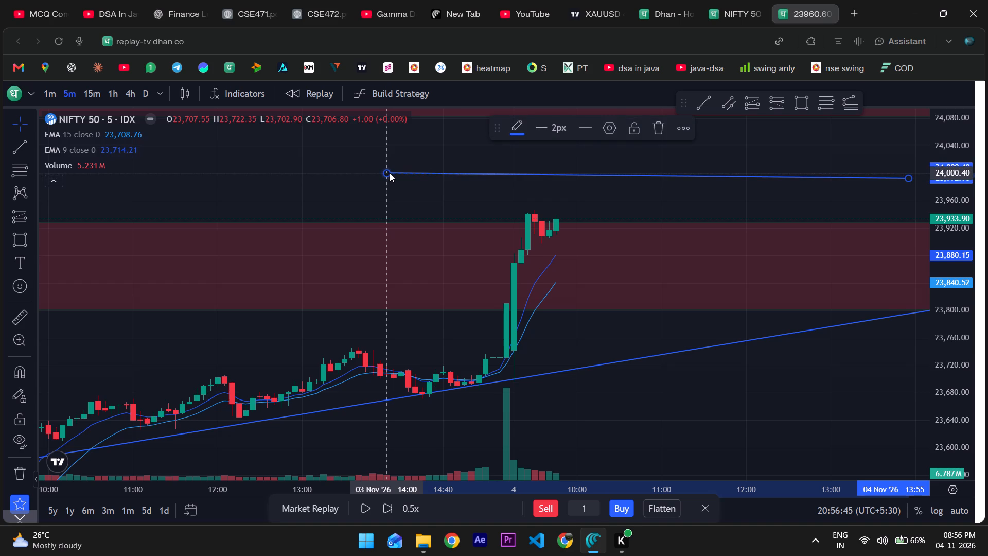
left_click_drag(911, 178, 915, 173)
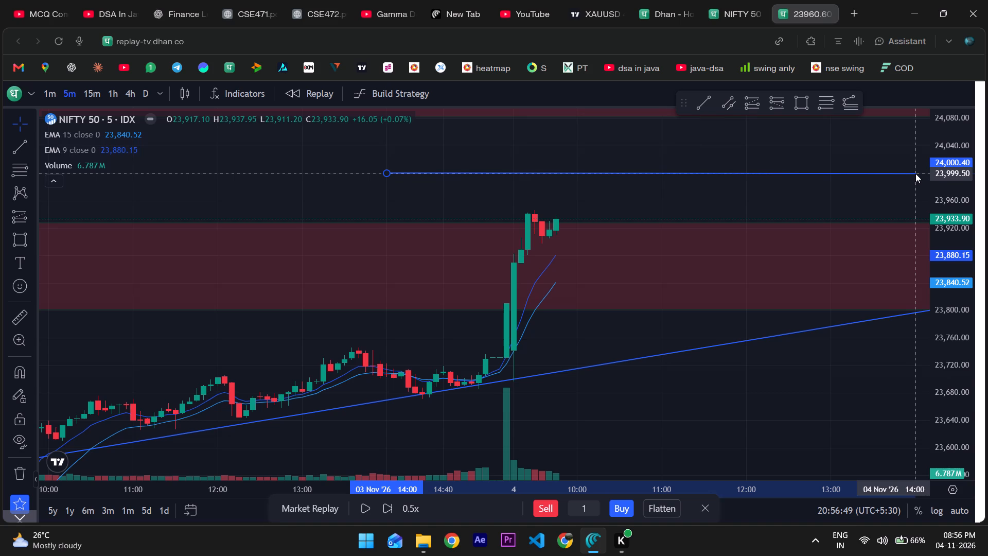
left_click_drag(915, 173, 915, 172)
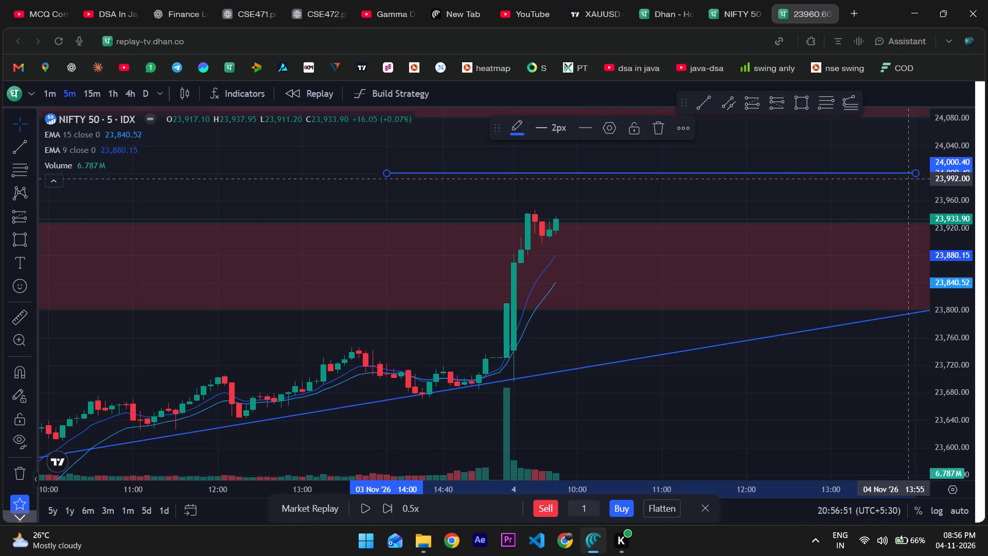
left_click(887, 195)
Play the replay for two more five-minute candles, up to 09:55, and pause it.
left_click_drag(887, 195, 865, 210)
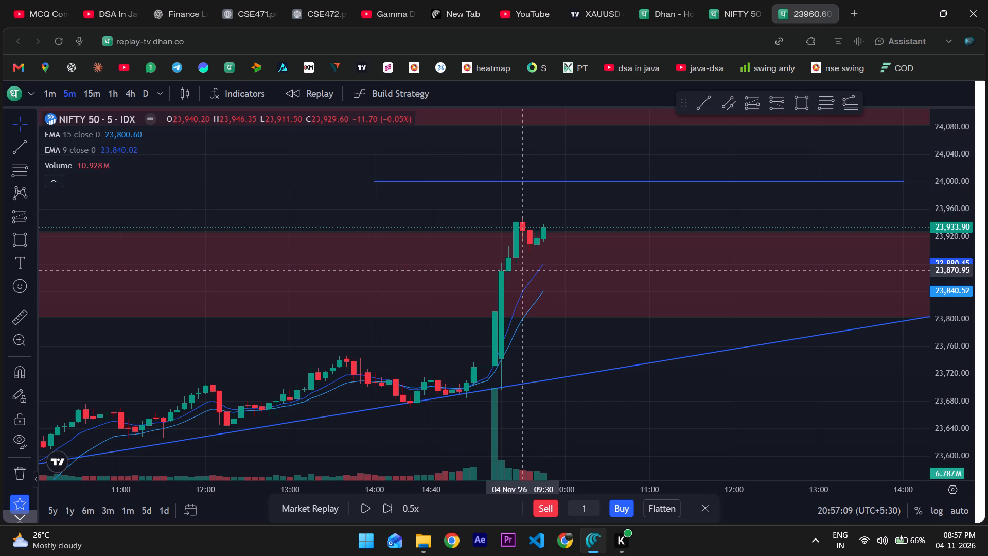
left_click(362, 508)
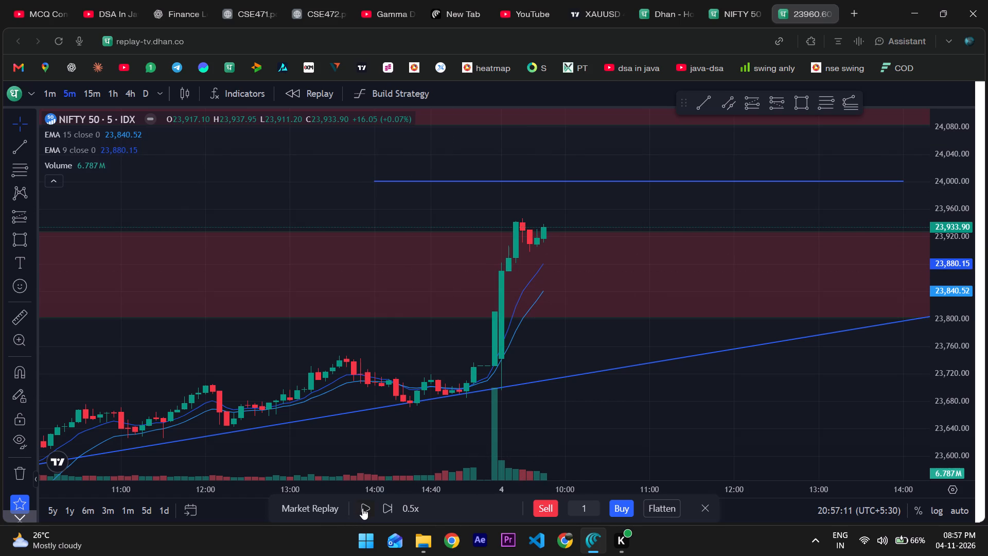
left_click(362, 508)
left_click(362, 508)
left_click(362, 508)
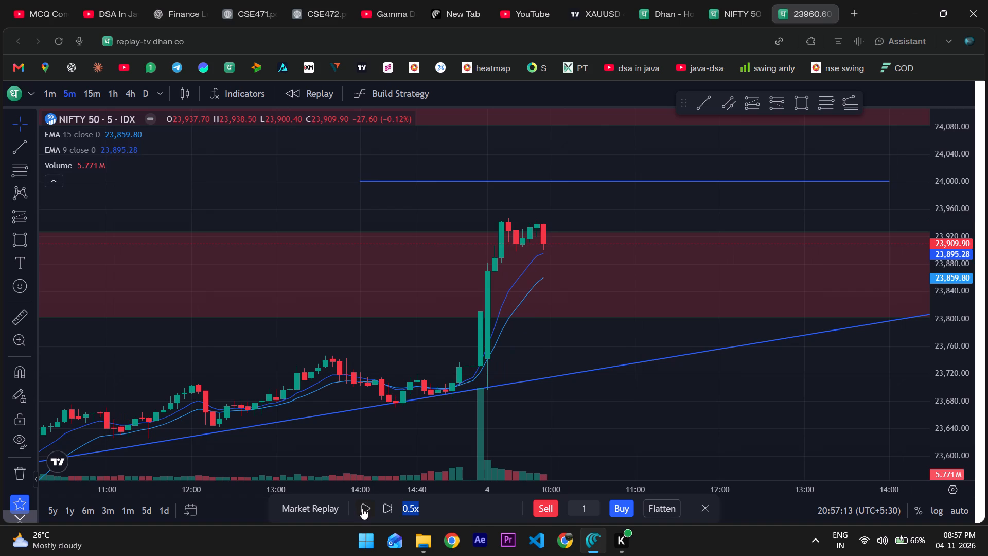
Draw a rectangle around the sideways candles, from 4 November 09:20 at about 23,944 to 10:05 at about 23,902.
left_click(806, 102)
left_click_drag(495, 220, 560, 249)
left_click(560, 249)
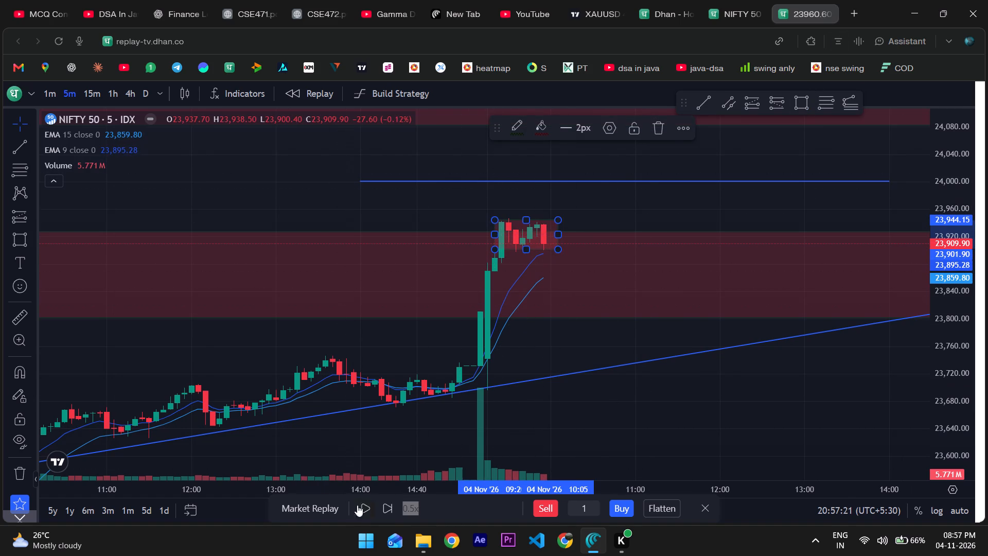
Advance the replay in short bursts by four more candles, up to 10:15, and leave it paused.
double_click(369, 511)
double_click(369, 511)
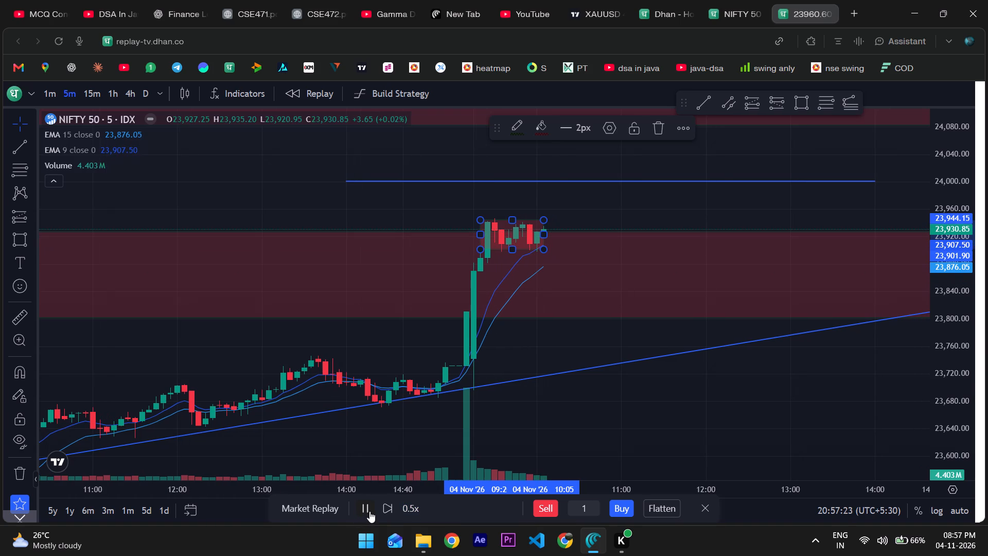
left_click(369, 511)
left_click(369, 511)
left_click(369, 511)
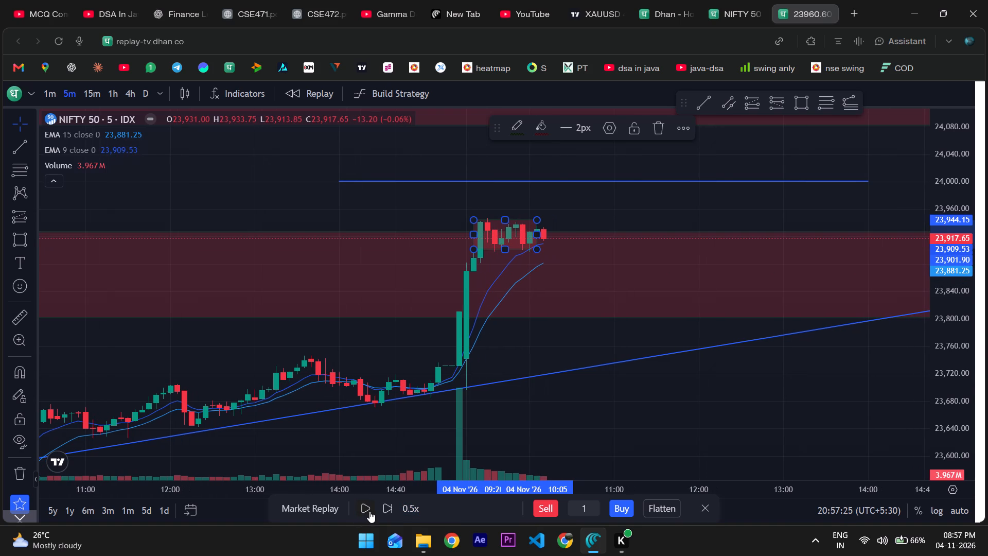
left_click(369, 511)
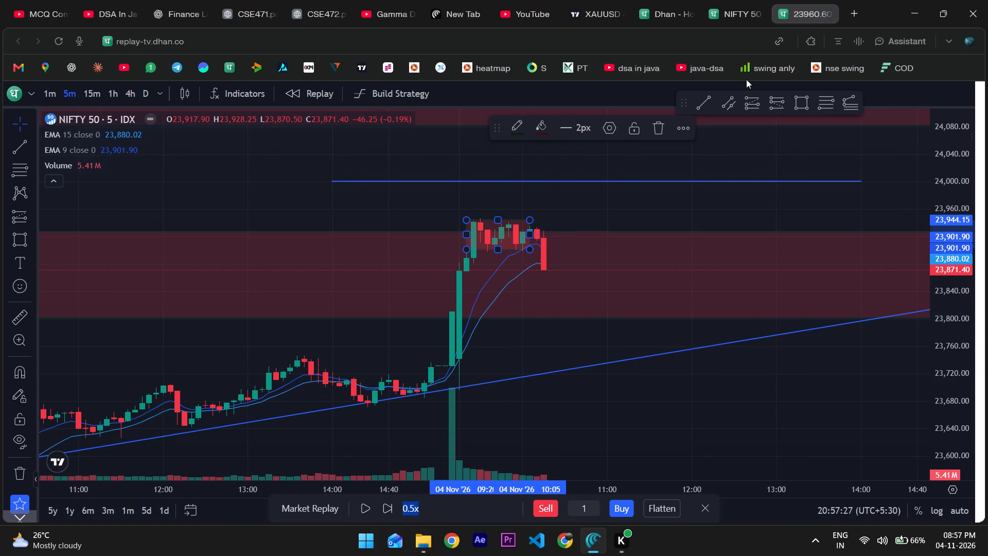
Set the order quantity to 195 and sell the NIFTY 50 in the replay at the 10:15 candle.
left_click(589, 504)
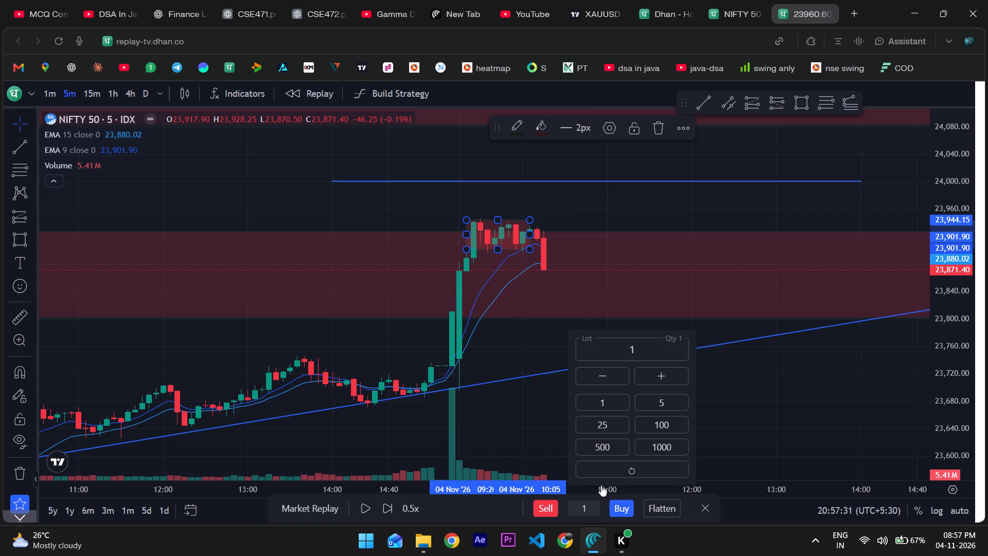
left_click(647, 348)
type("95")
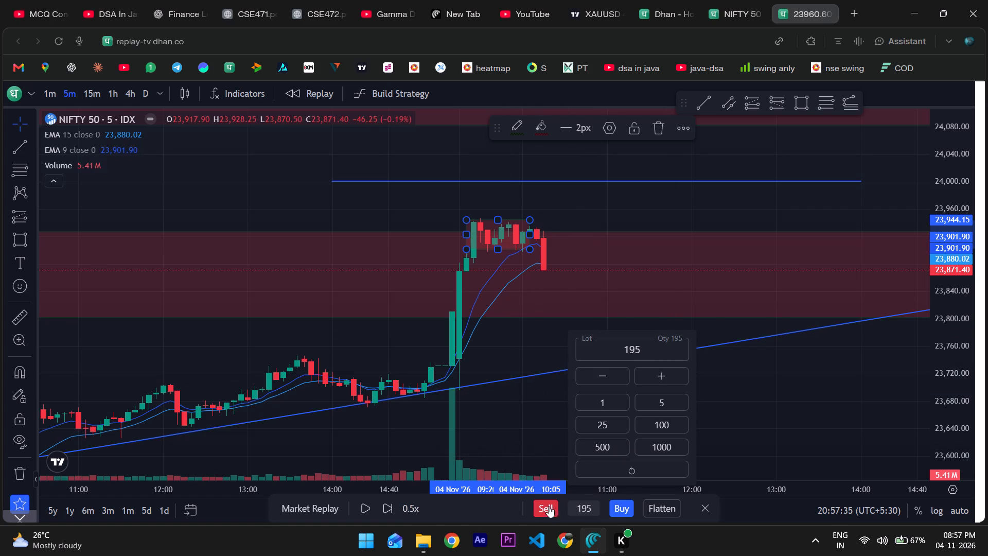
left_click(546, 510)
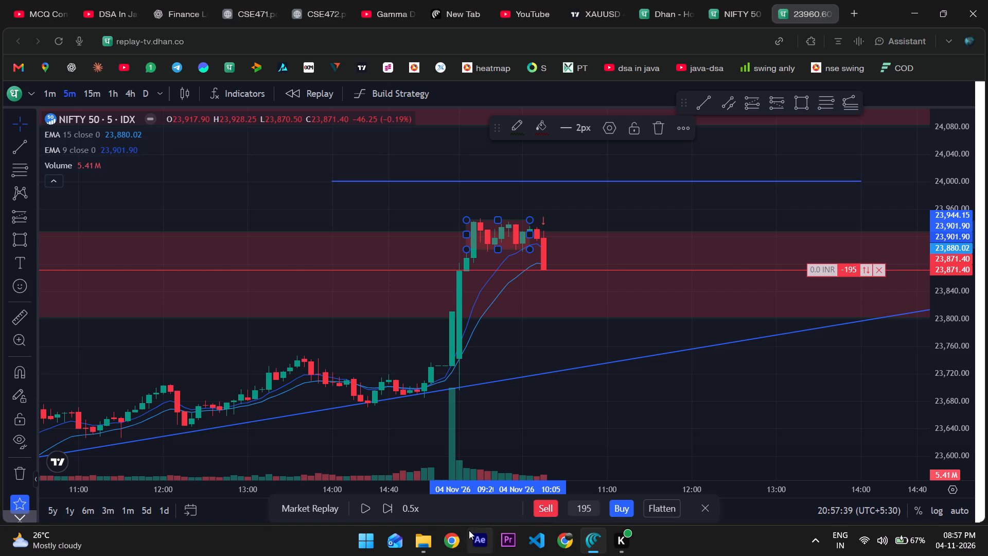
Advance the replay in short bursts by nine five-minute candles, up to 11:00, and leave it paused.
double_click(365, 508)
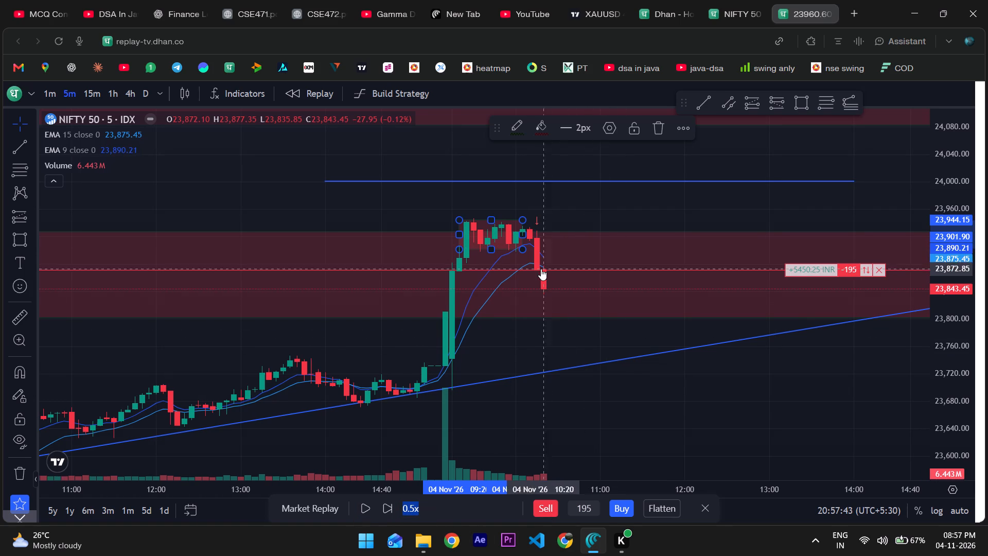
left_click(366, 512)
left_click(366, 512)
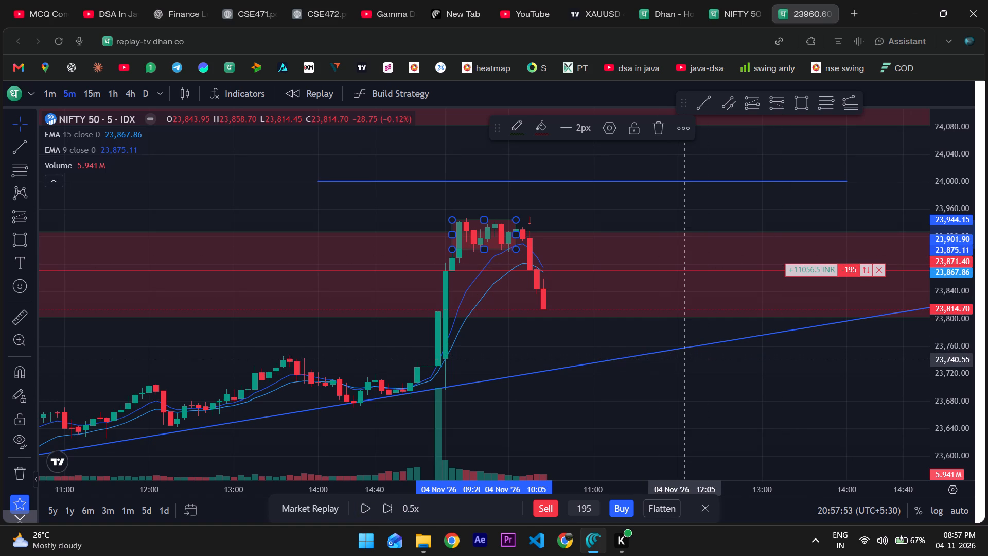
left_click(367, 505)
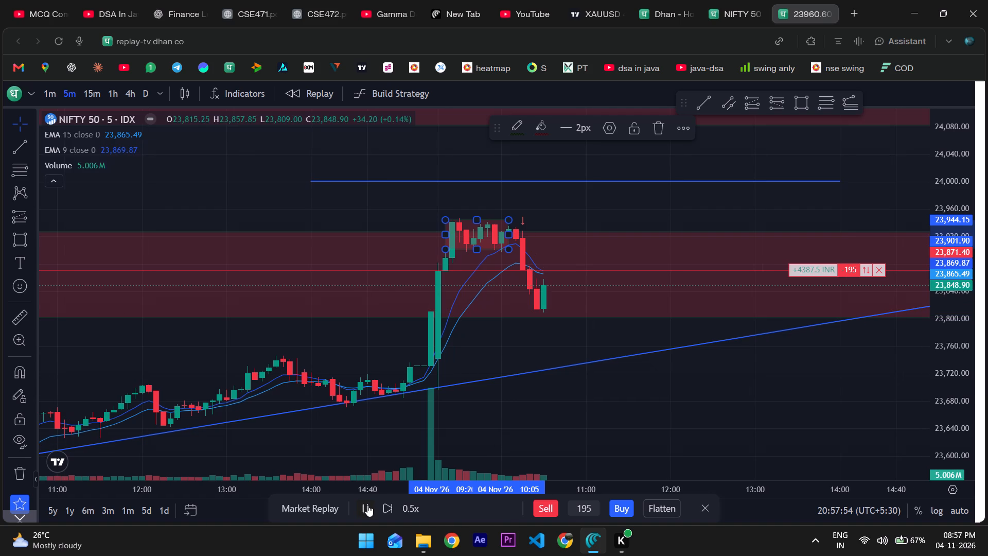
left_click(367, 505)
left_click(367, 506)
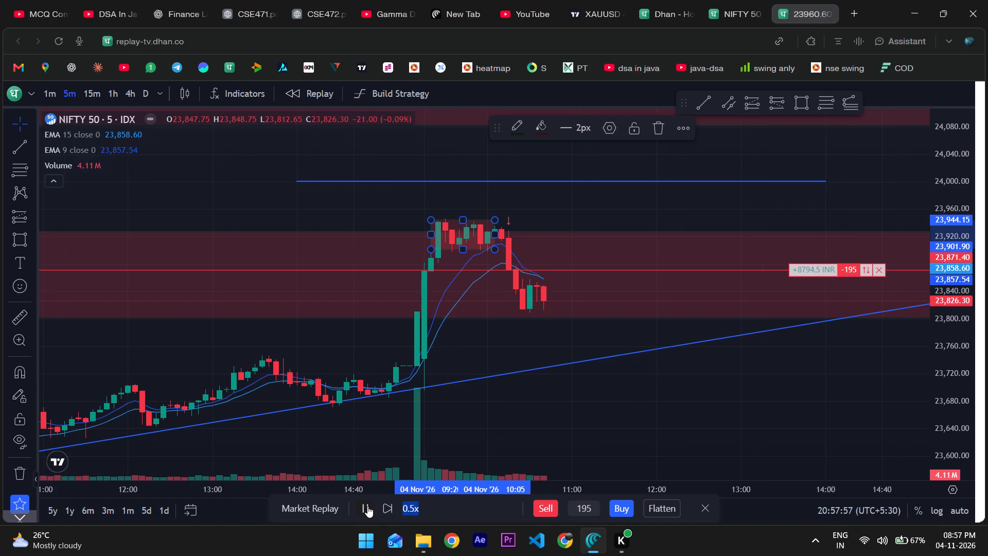
left_click(367, 506)
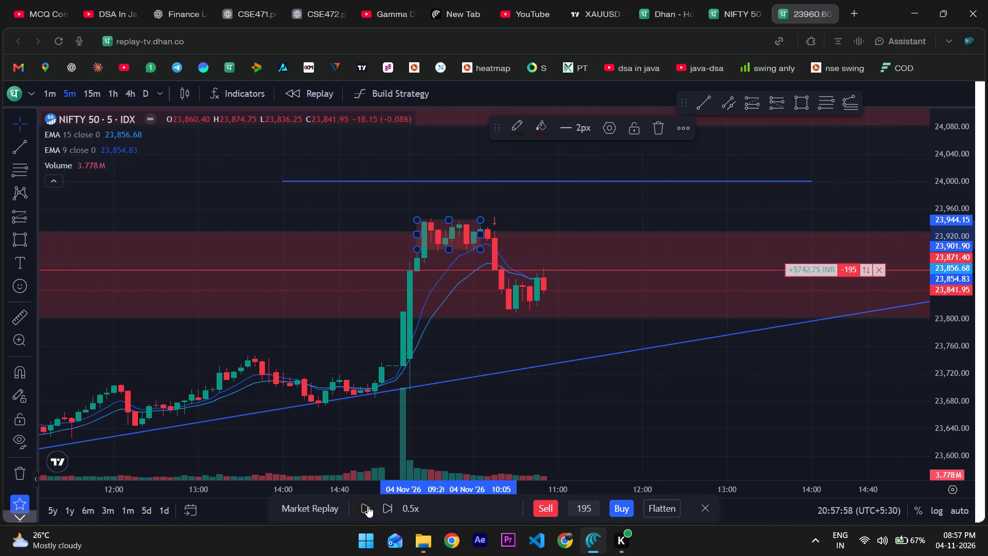
left_click(367, 506)
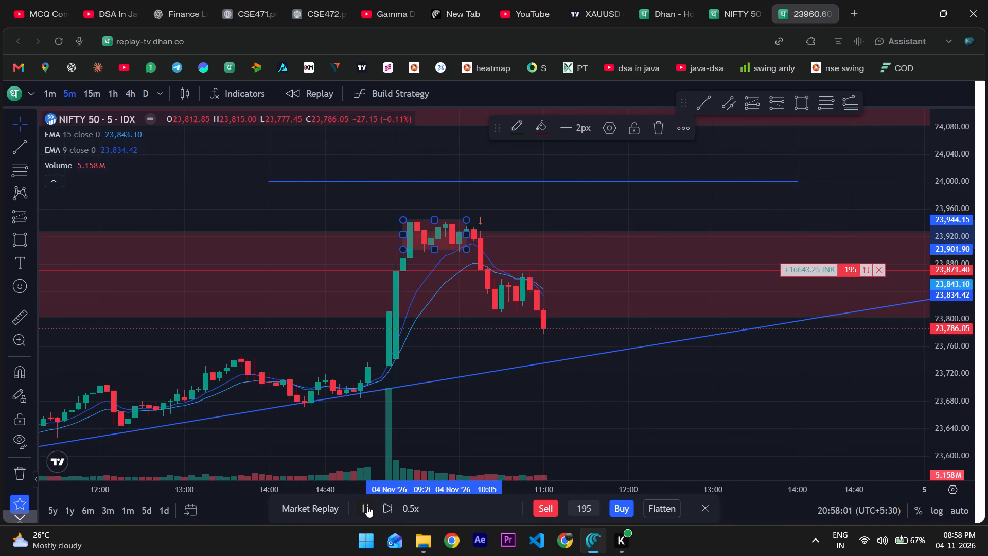
left_click(367, 506)
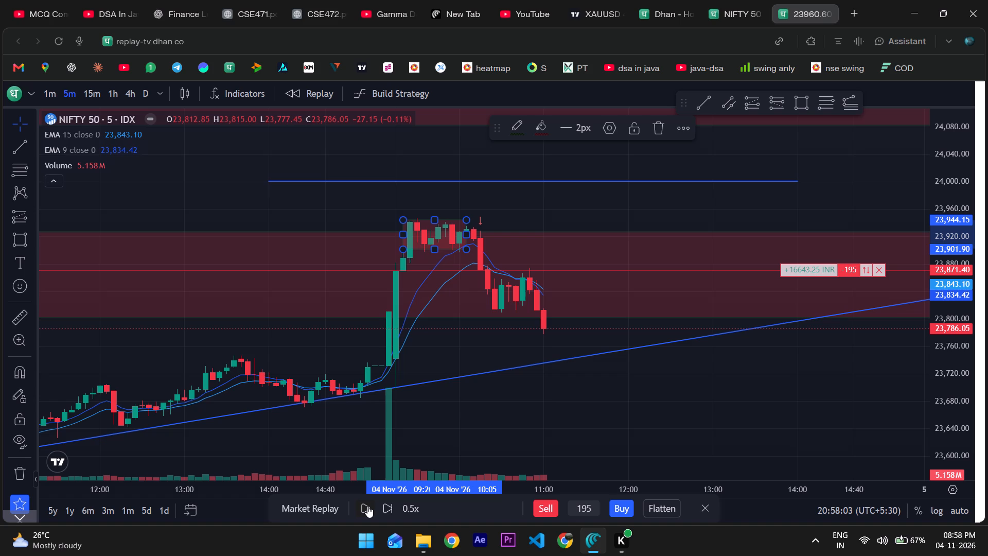
Advance the replay in short bursts by seven more candles, up to 11:35, and leave it paused.
double_click(367, 506)
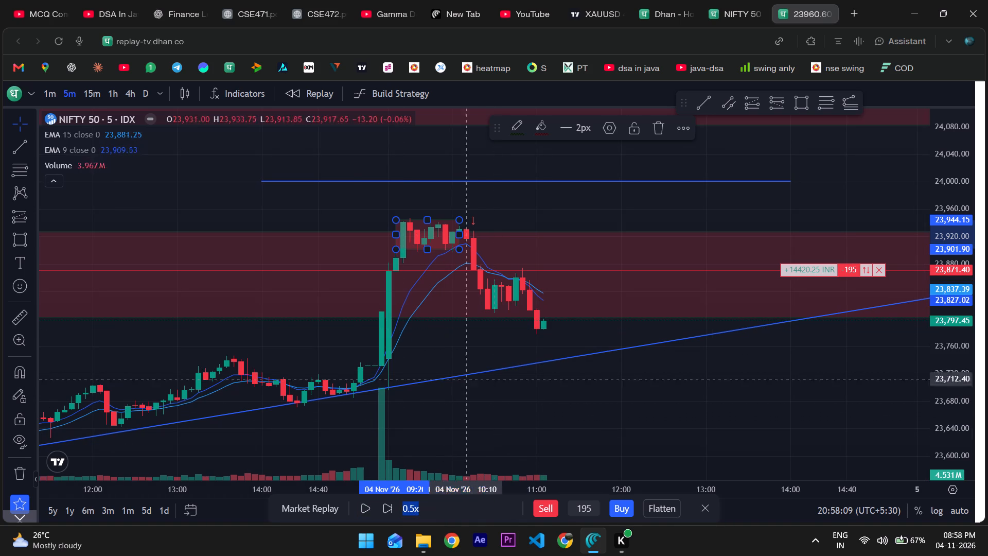
double_click(361, 509)
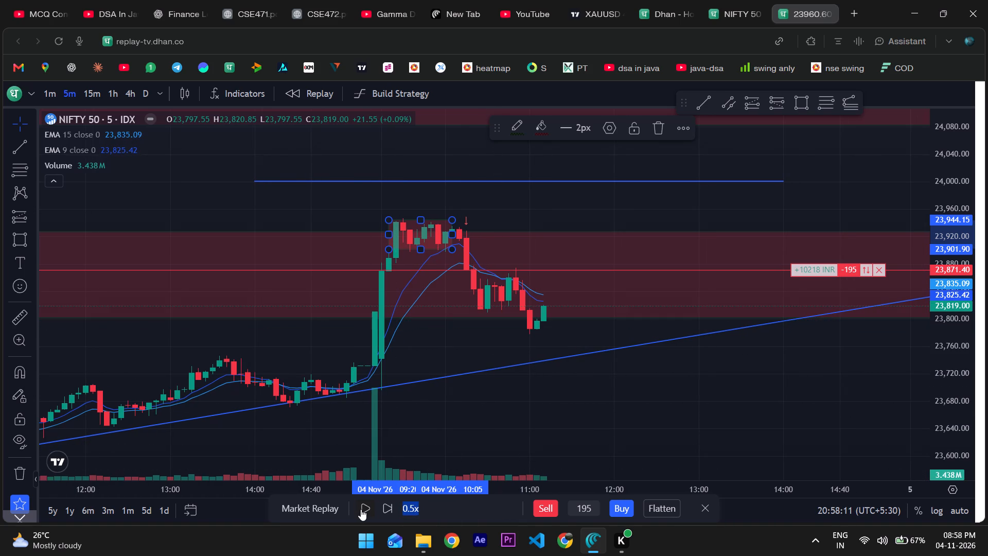
double_click(361, 509)
right_click(361, 509)
right_click(361, 509)
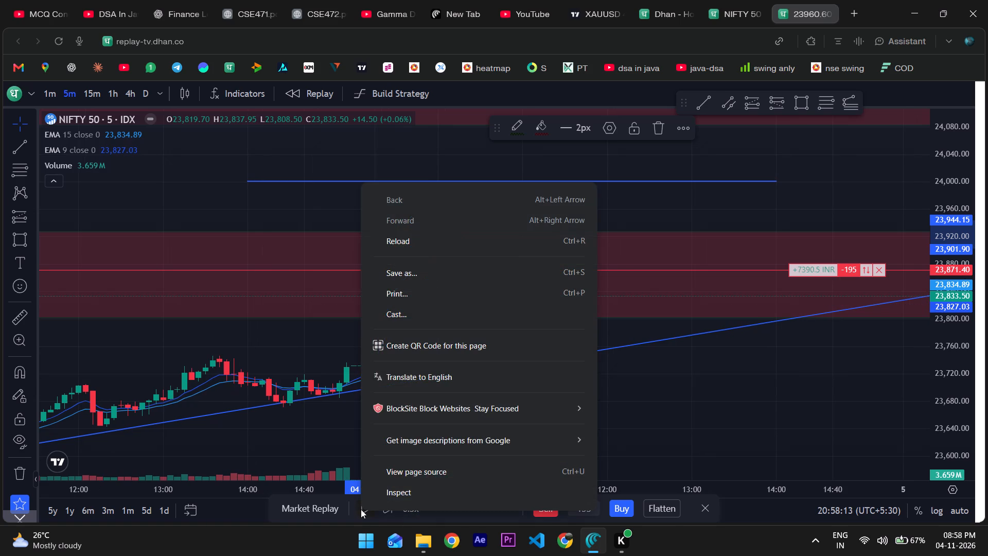
left_click(324, 433)
double_click(364, 514)
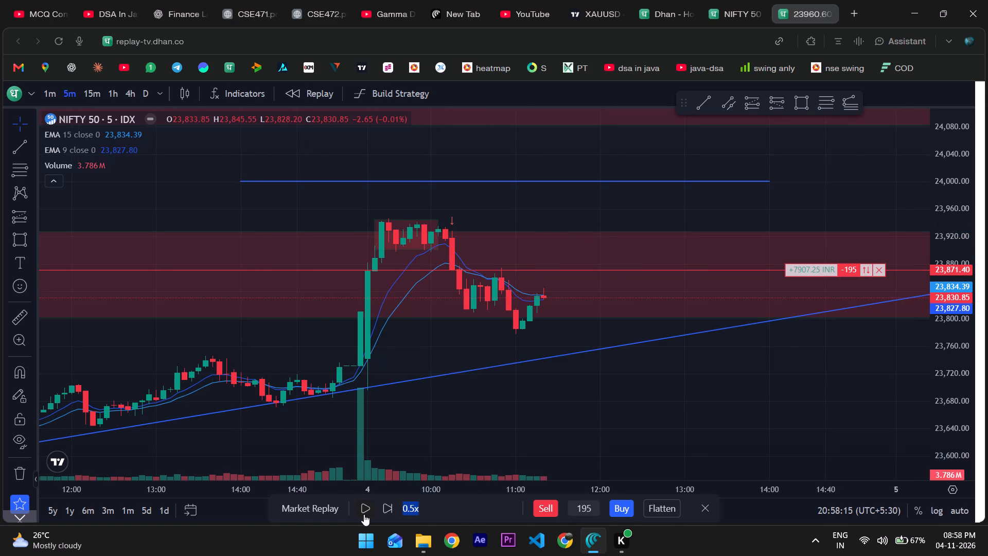
left_click(364, 514)
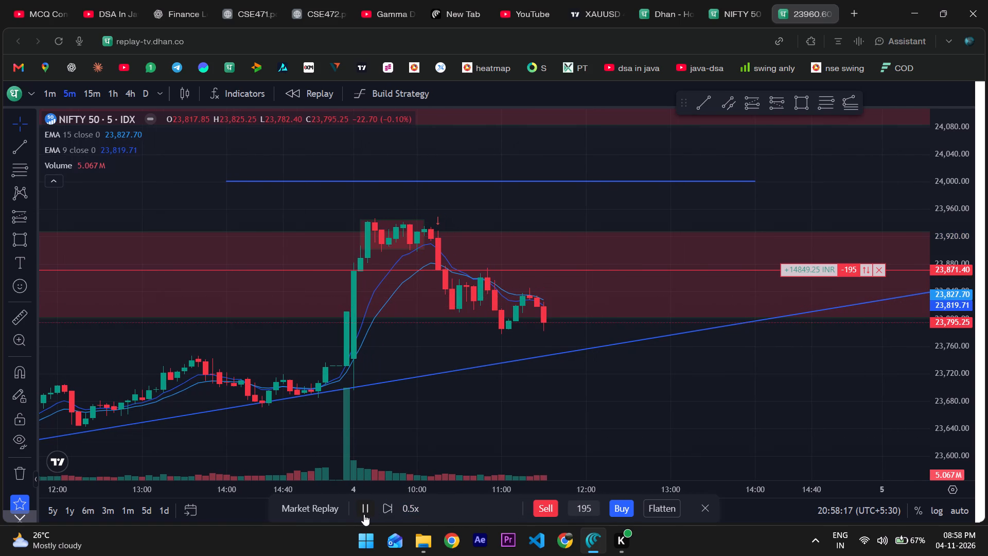
left_click(364, 514)
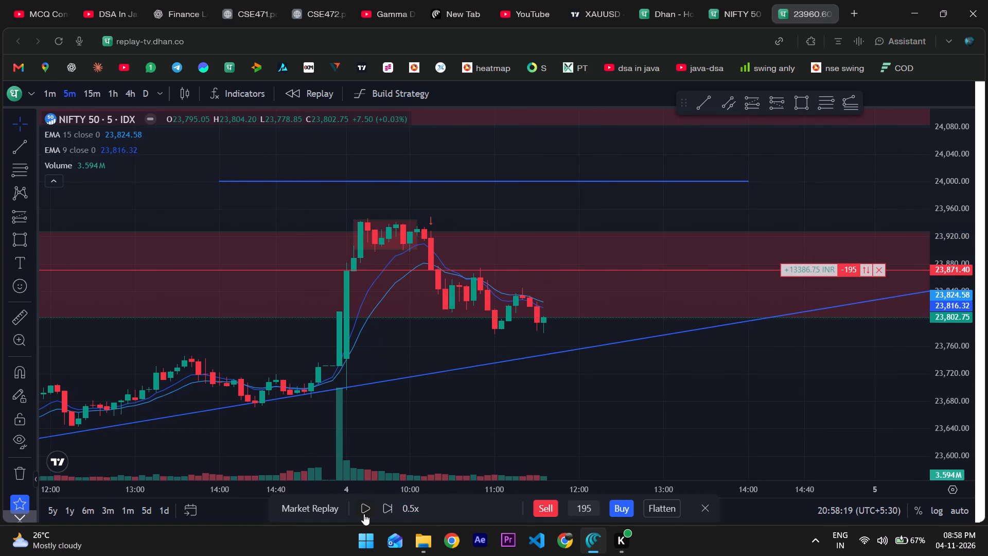
Draw a falling trend line along the candle highs, from 4 November 10:10 at 23,931 to 12:25 at about 23,755.
left_click(700, 103)
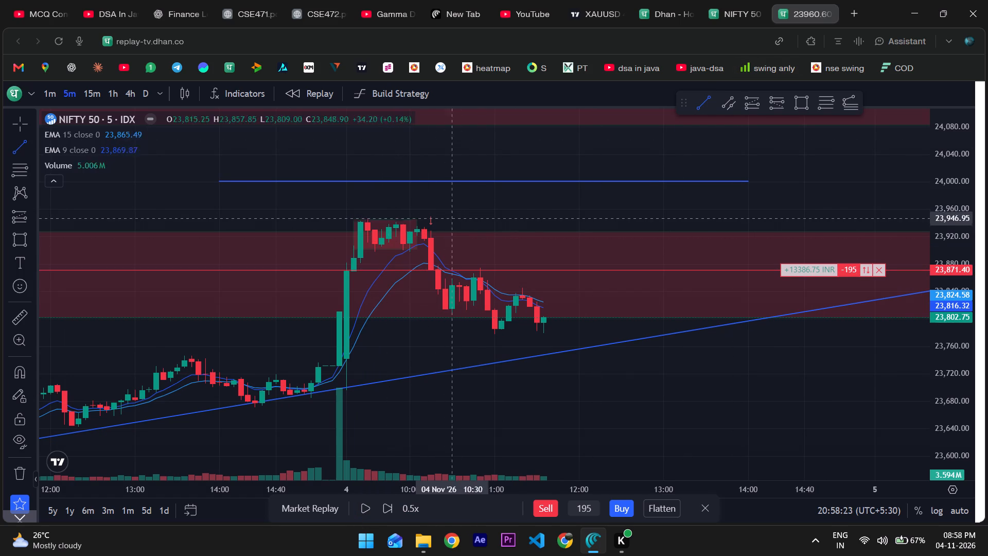
left_click_drag(421, 229, 559, 324)
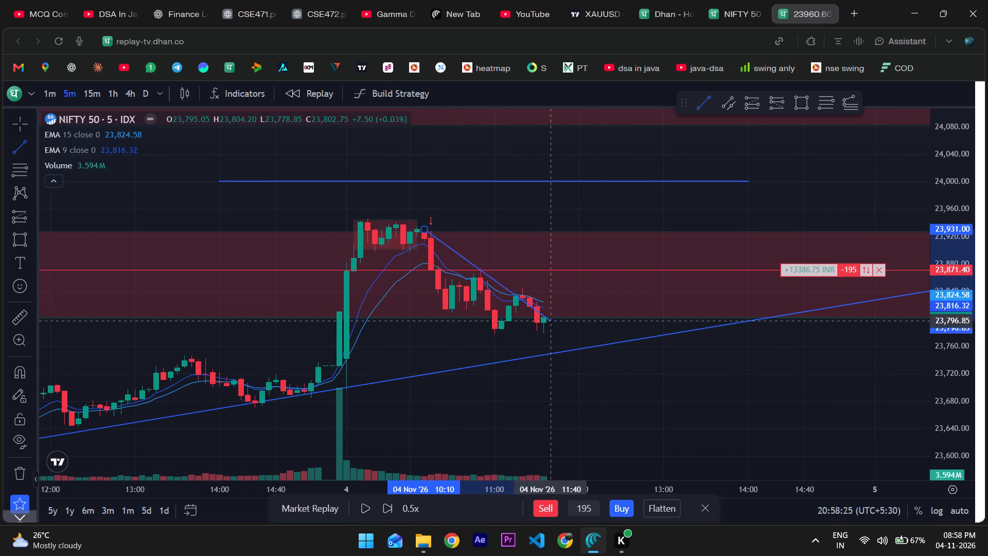
left_click_drag(559, 324, 616, 350)
left_click(616, 350)
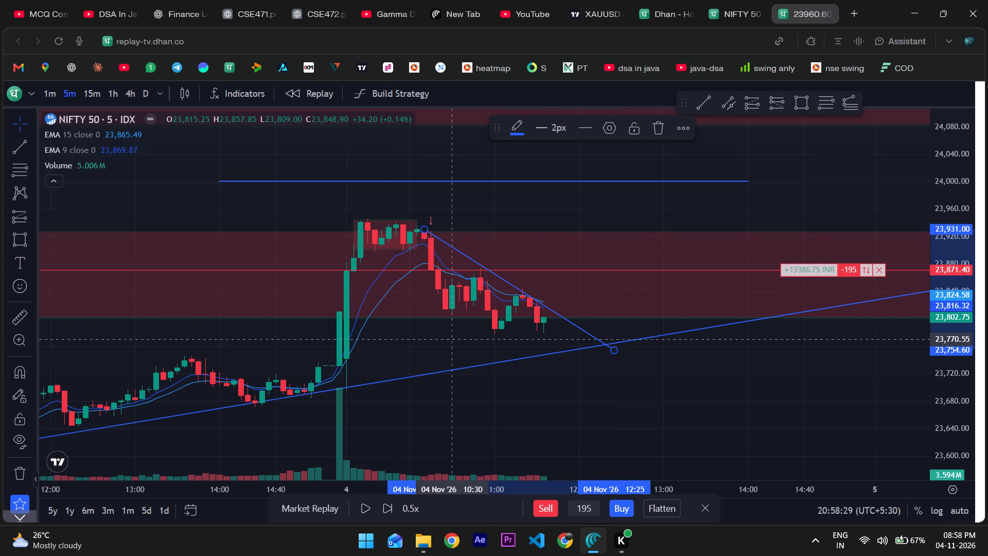
Advance the replay one candle at a time by four candles, up to 11:55, and leave it paused.
double_click(366, 508)
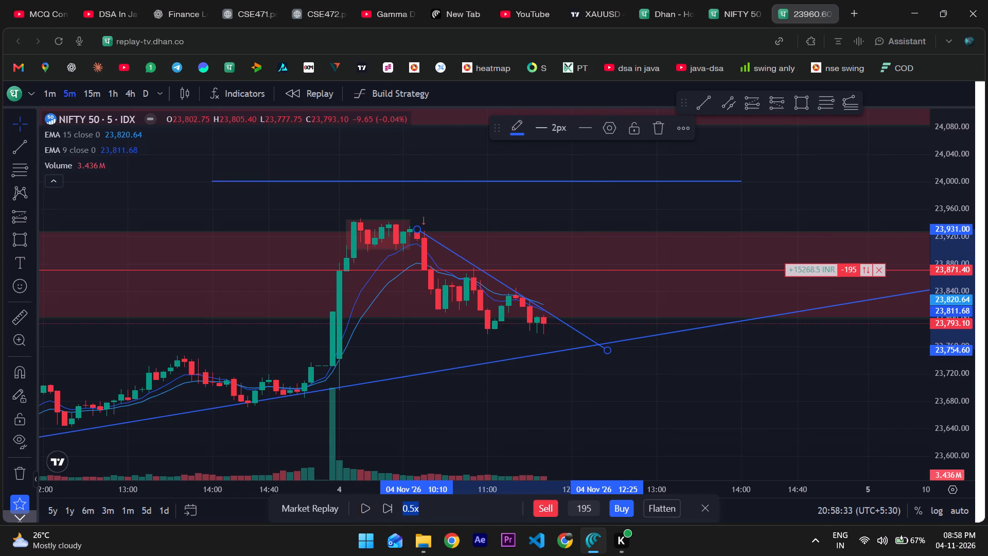
double_click(367, 513)
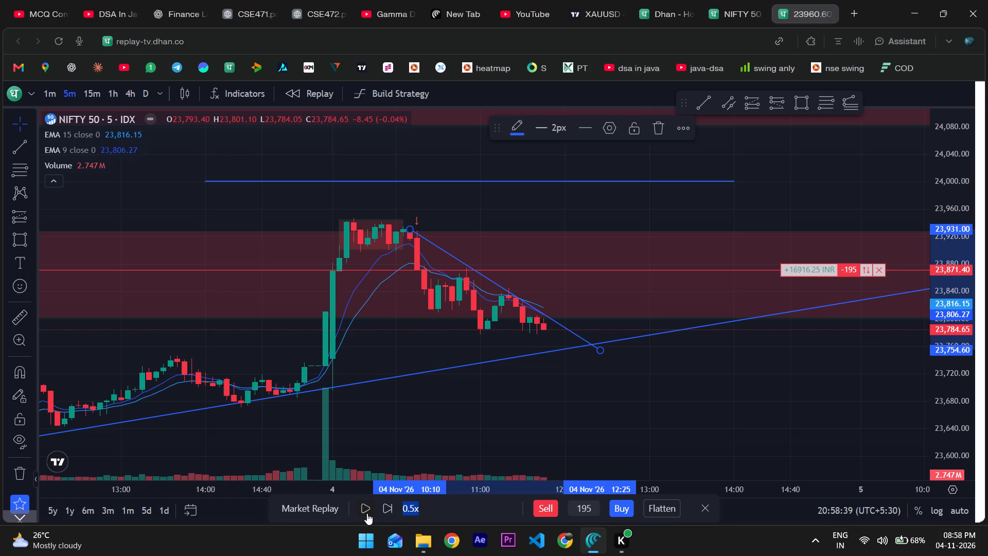
double_click(367, 513)
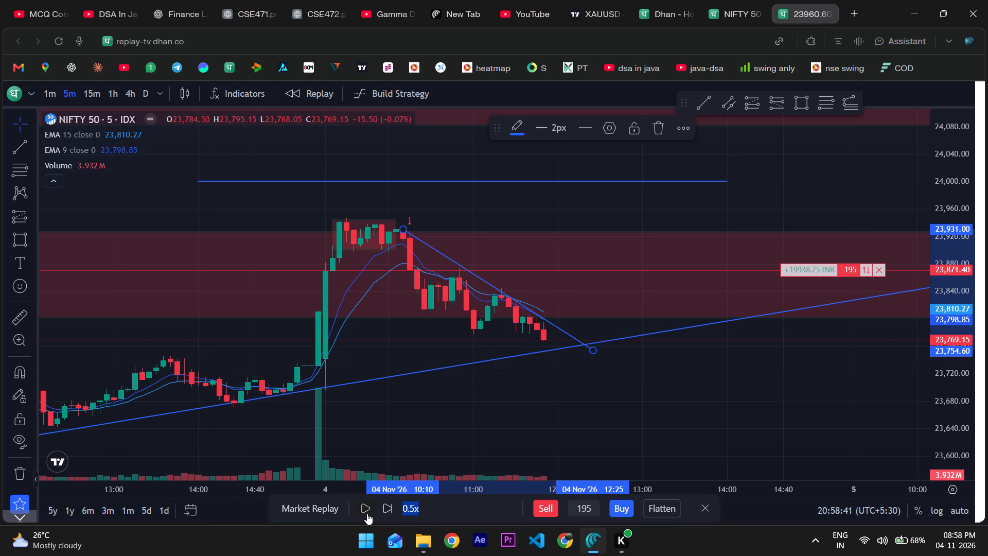
double_click(367, 513)
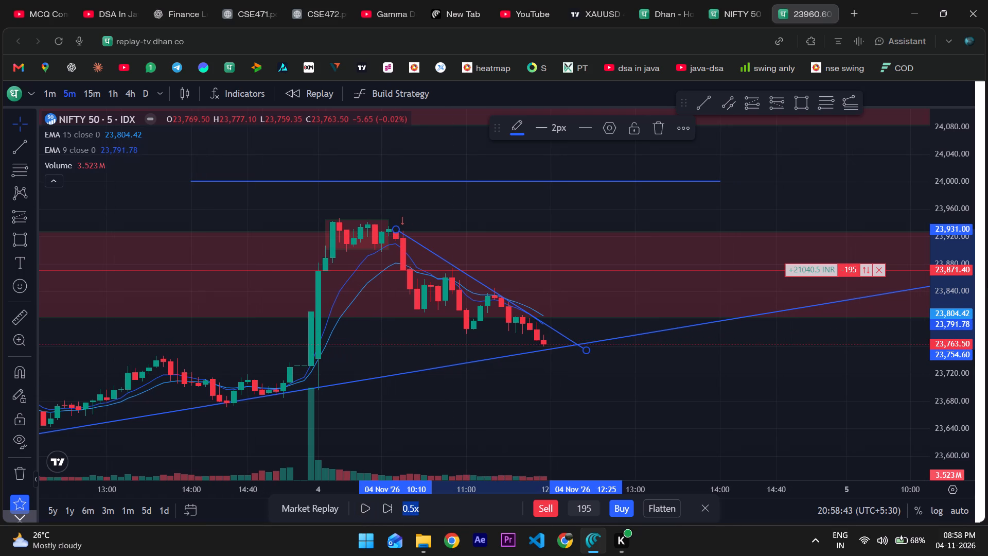
Close the open short position of 195 at the 11:55 candle.
left_click(881, 272)
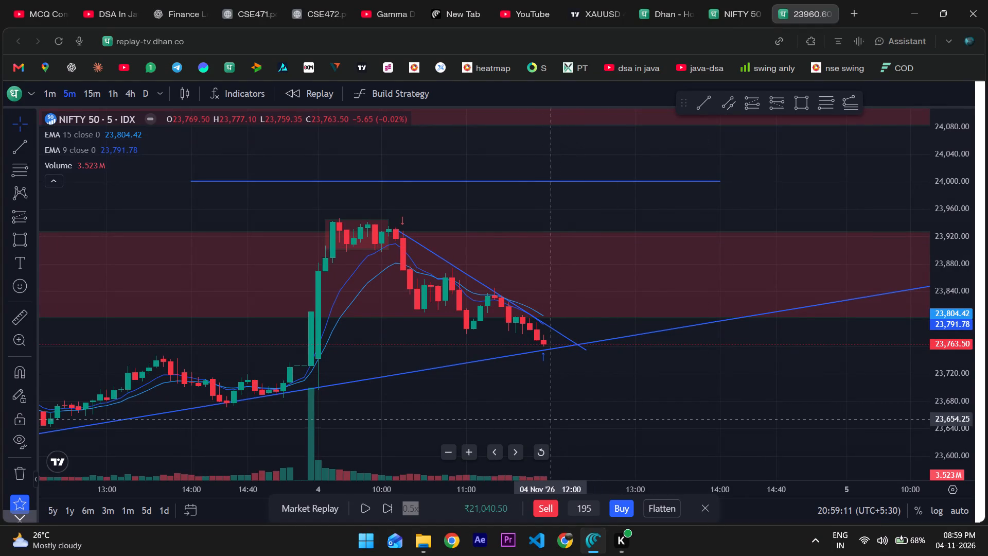
Advance the replay in short bursts by six more candles, up to 12:25, and leave it paused.
left_click(365, 506)
left_click(365, 506)
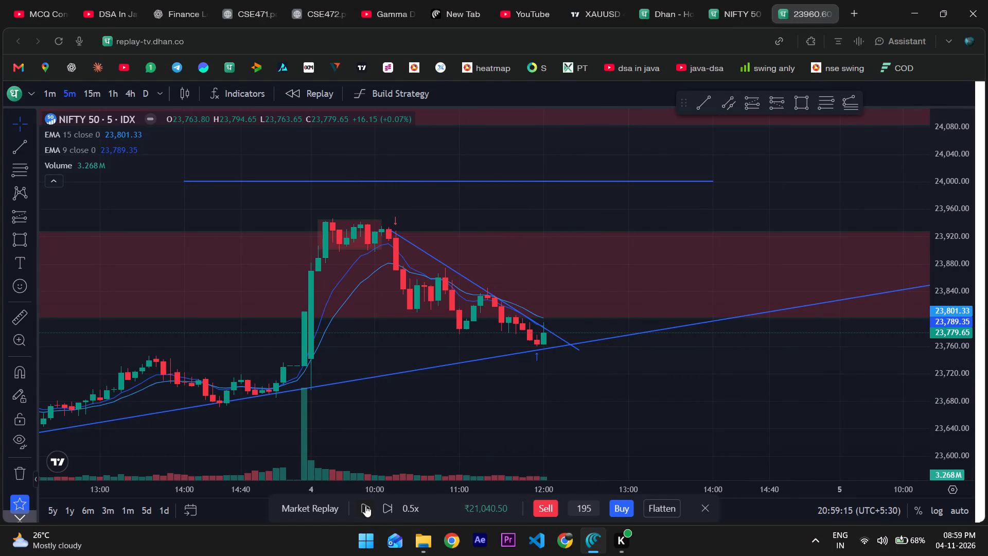
scroll(375, 430, "down", 4)
scroll(375, 430, "up", 1)
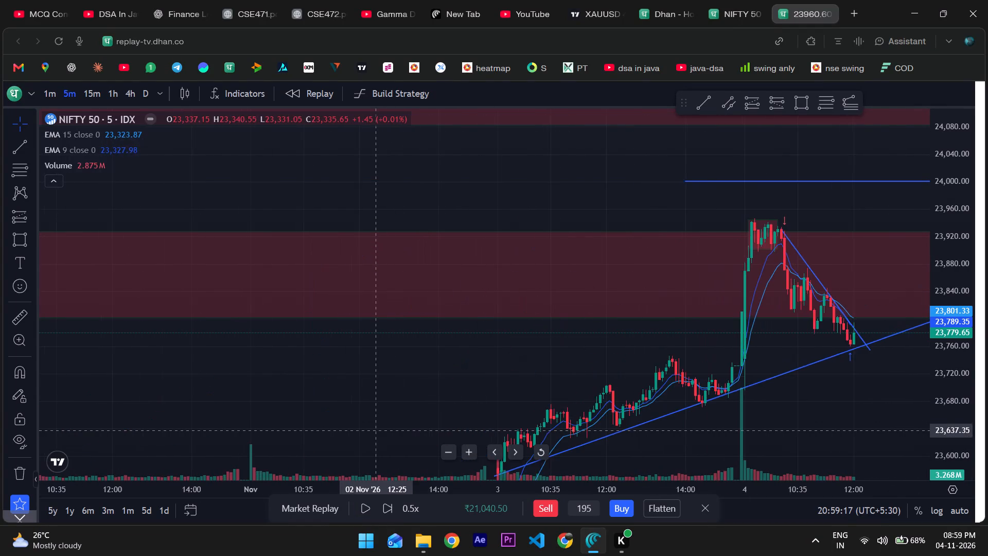
scroll(375, 430, "up", 2)
scroll(375, 430, "down", 1)
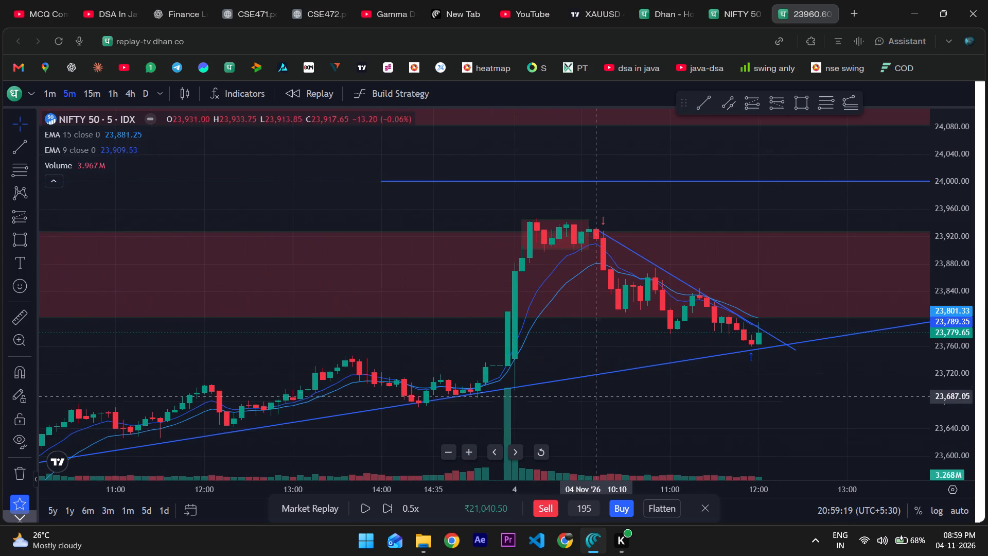
left_click_drag(601, 392, 540, 367)
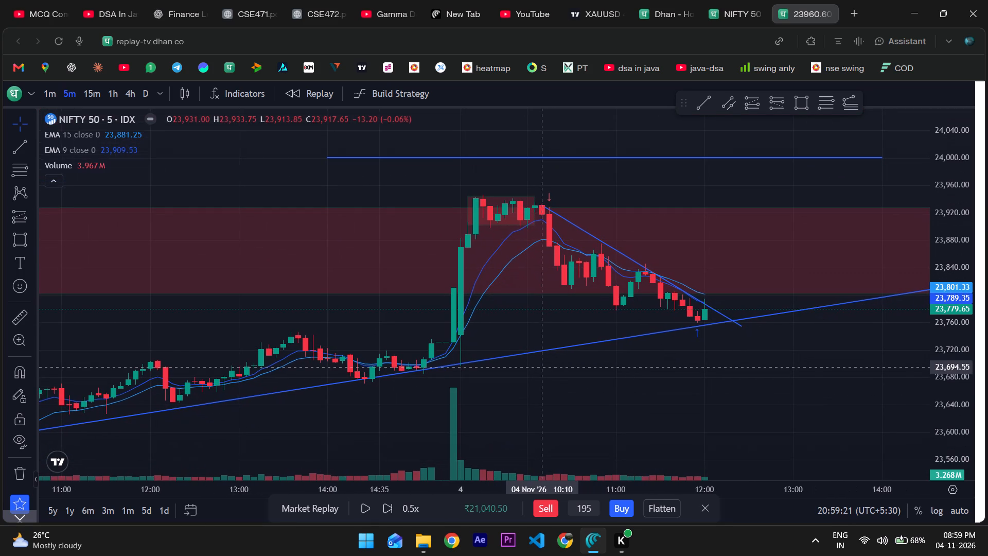
left_click(362, 510)
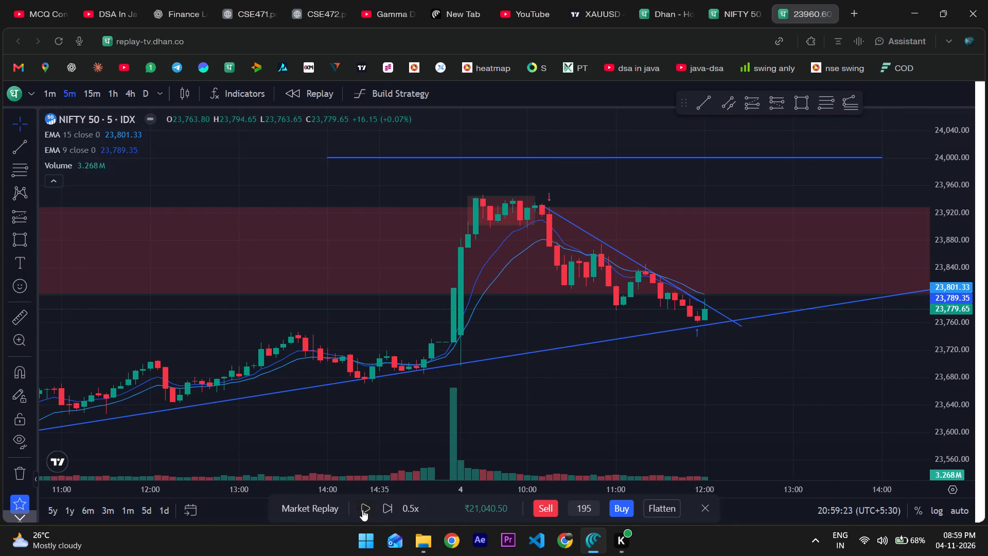
left_click(363, 510)
left_click(363, 510)
left_click(363, 510)
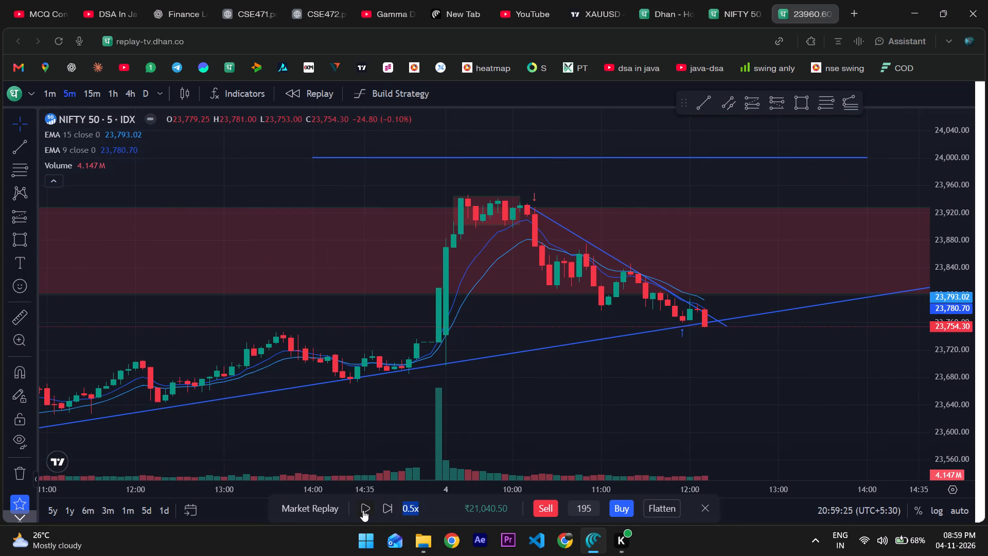
left_click(363, 510)
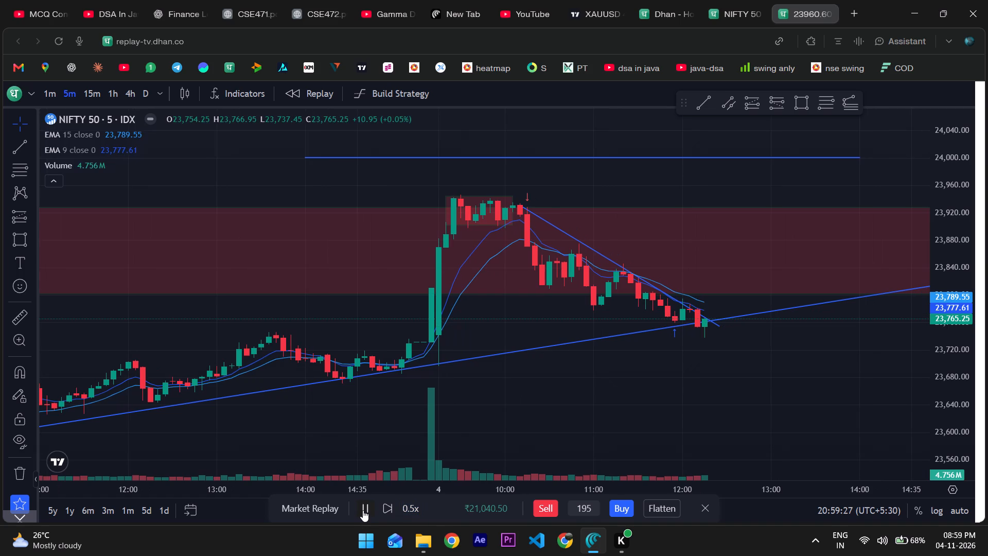
left_click(363, 510)
double_click(363, 510)
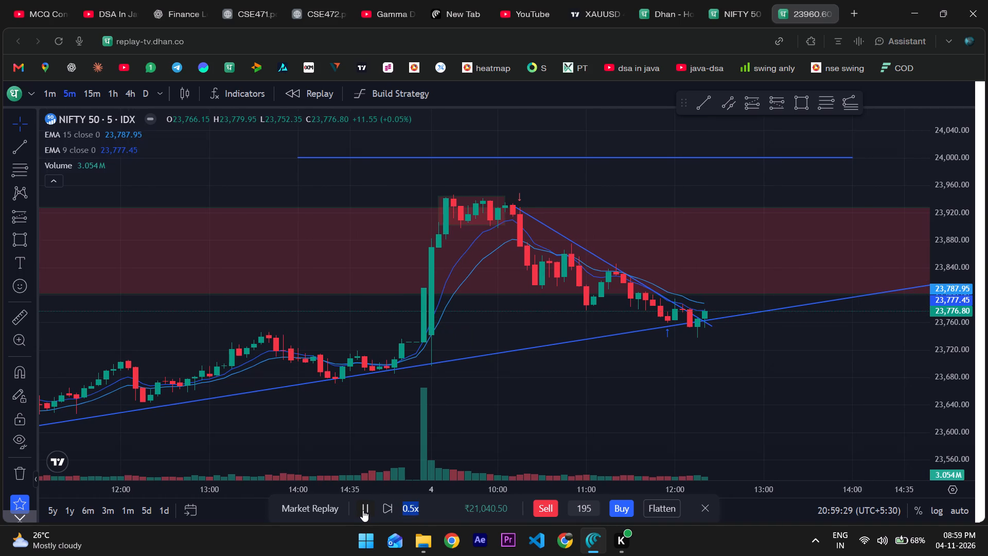
double_click(363, 510)
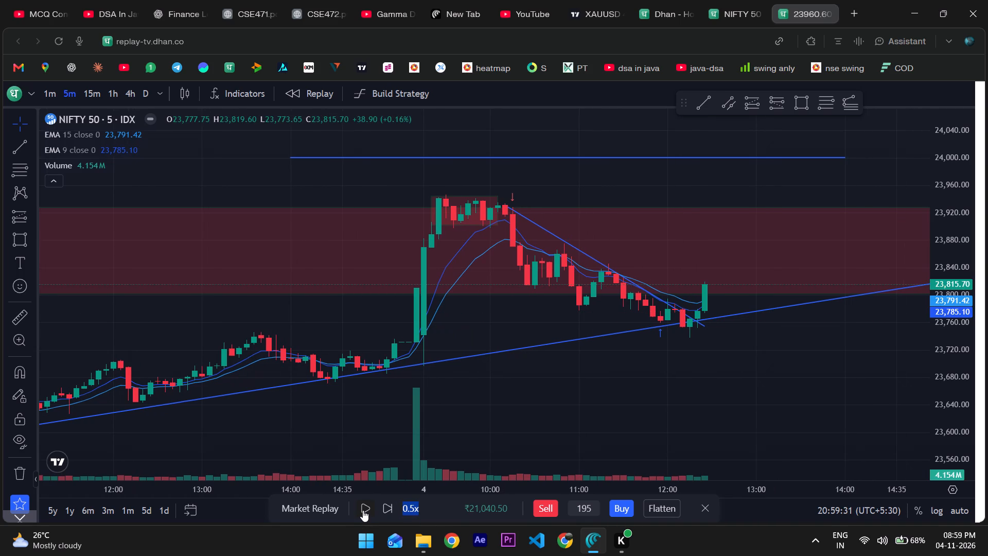
Buy 195 of the NIFTY 50 in the replay at the 12:25 candle.
left_click(623, 506)
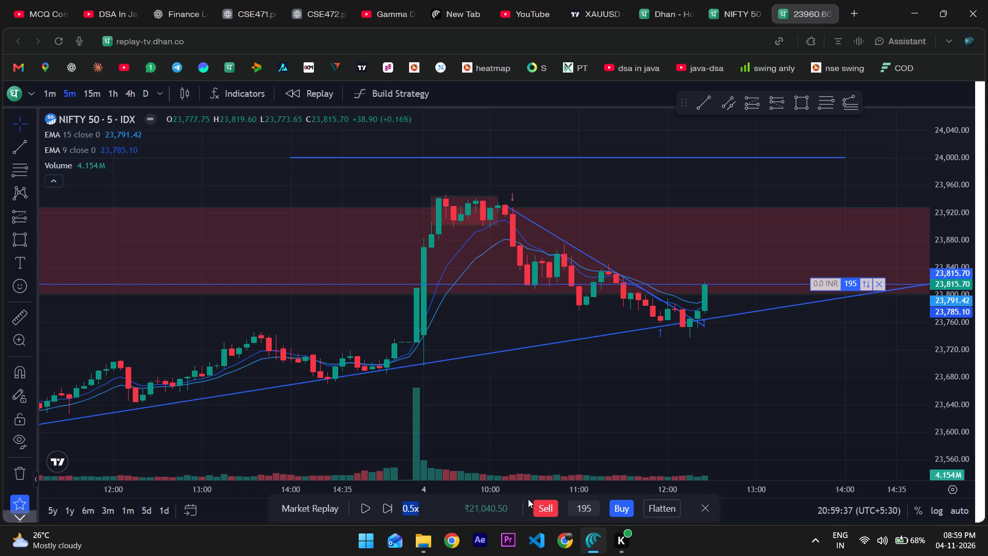
Advance the replay in short bursts by four candles, up to 12:45, and leave it paused.
double_click(367, 505)
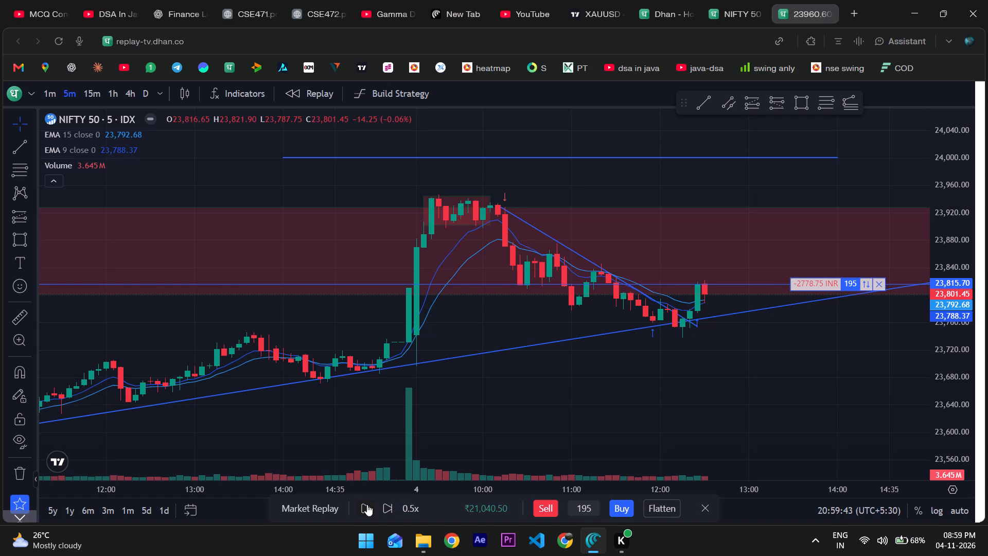
left_click(367, 507)
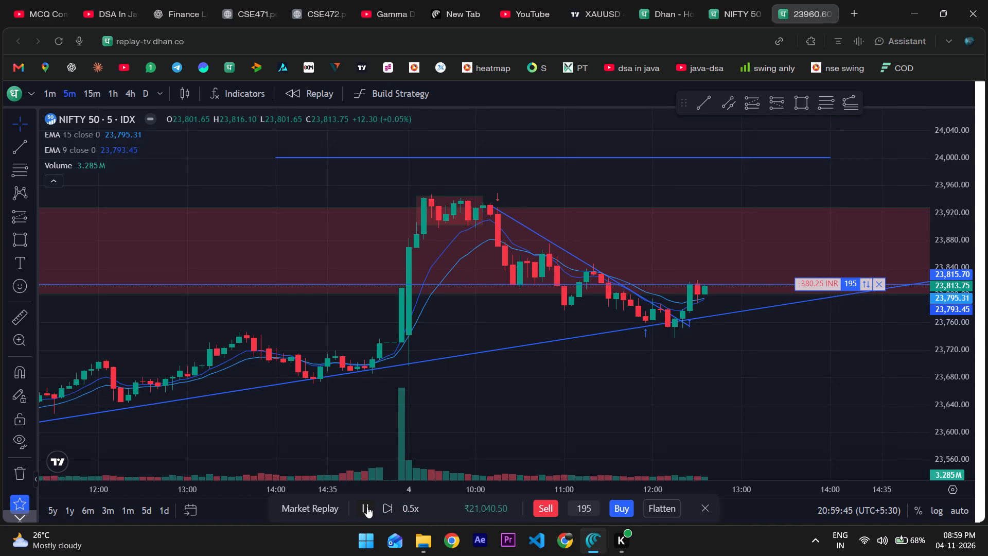
left_click(367, 507)
left_click(367, 507)
left_click(367, 507)
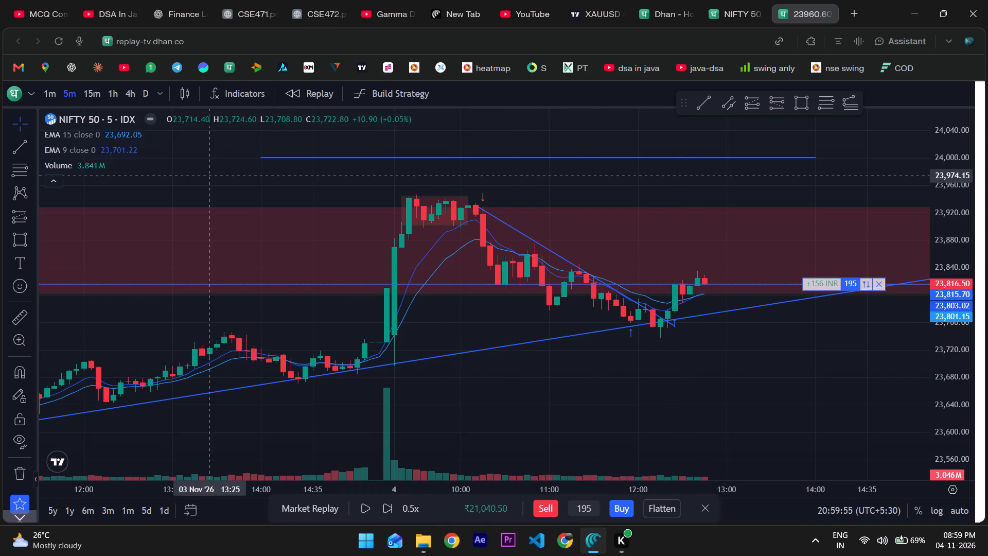
Draw a long position projection from the 12:30 candle with entry about 23,811, target about 23,925 and stop about 23,786.
left_click(17, 217)
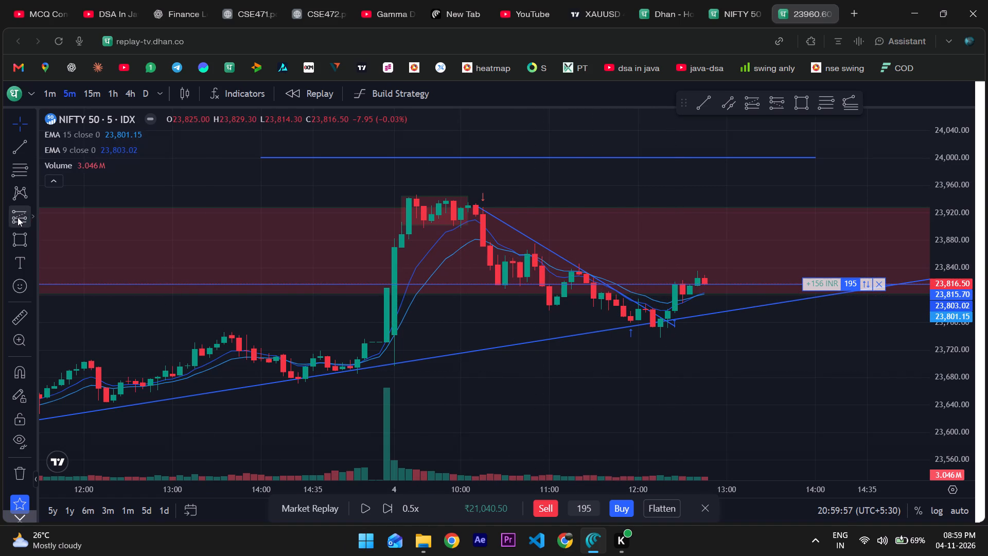
left_click(680, 287)
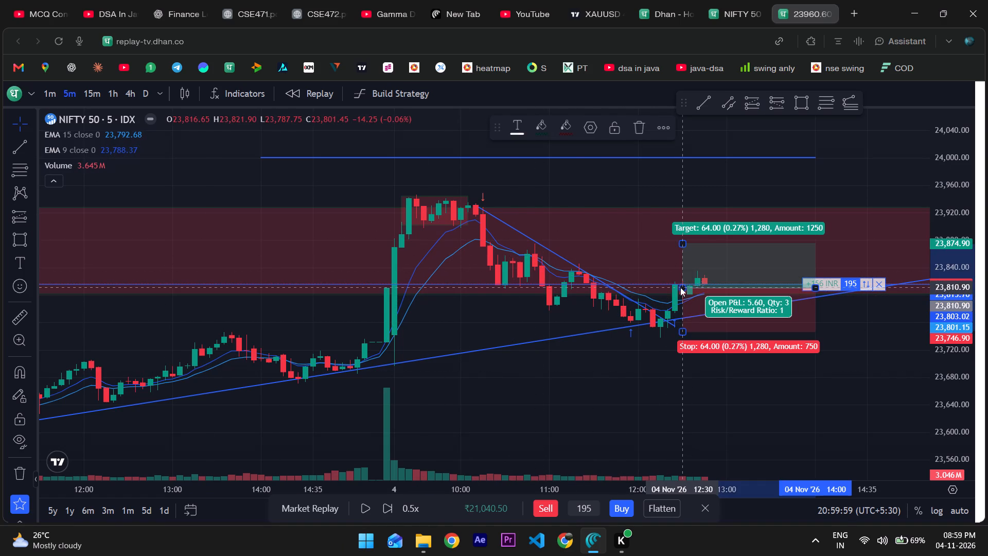
left_click_drag(683, 247, 717, 210)
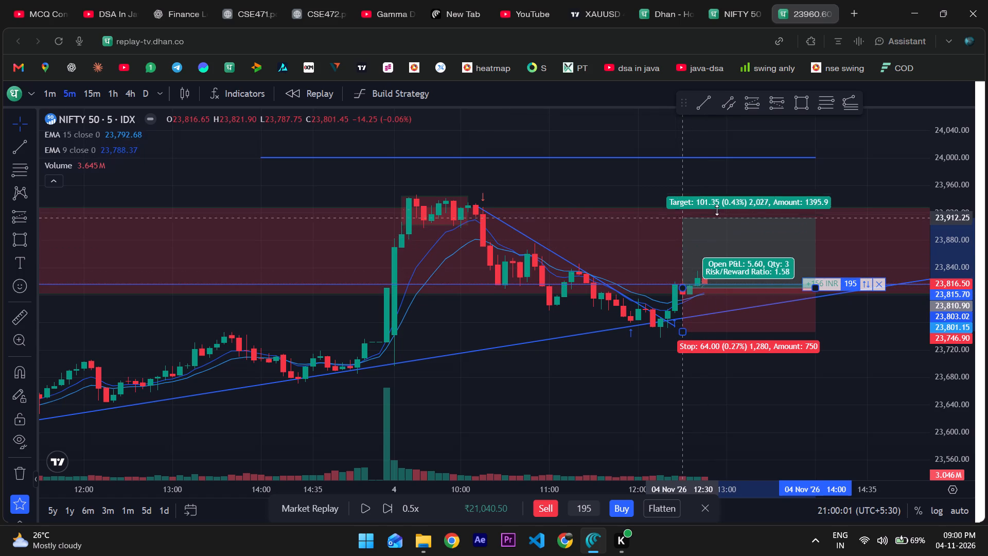
left_click_drag(717, 210, 719, 208)
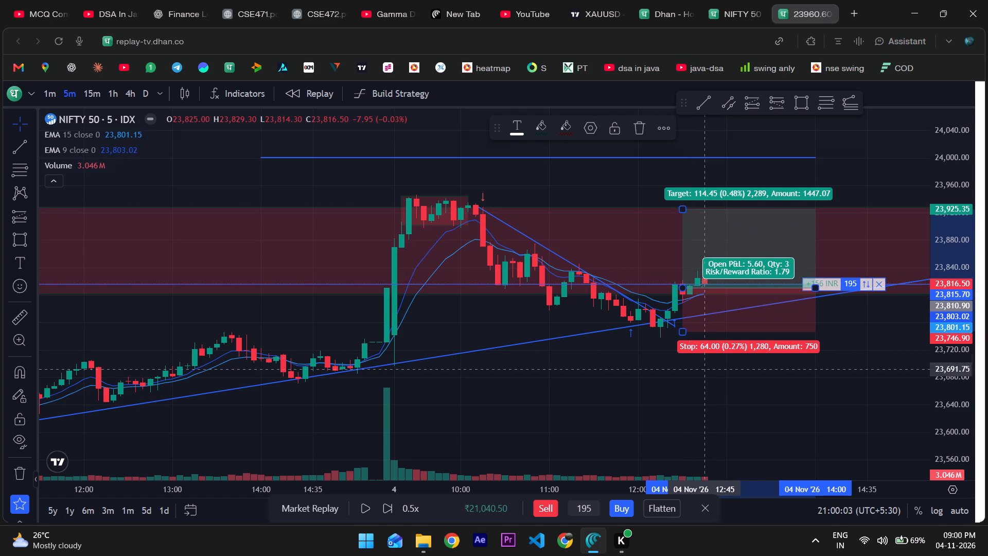
left_click_drag(685, 335, 719, 312)
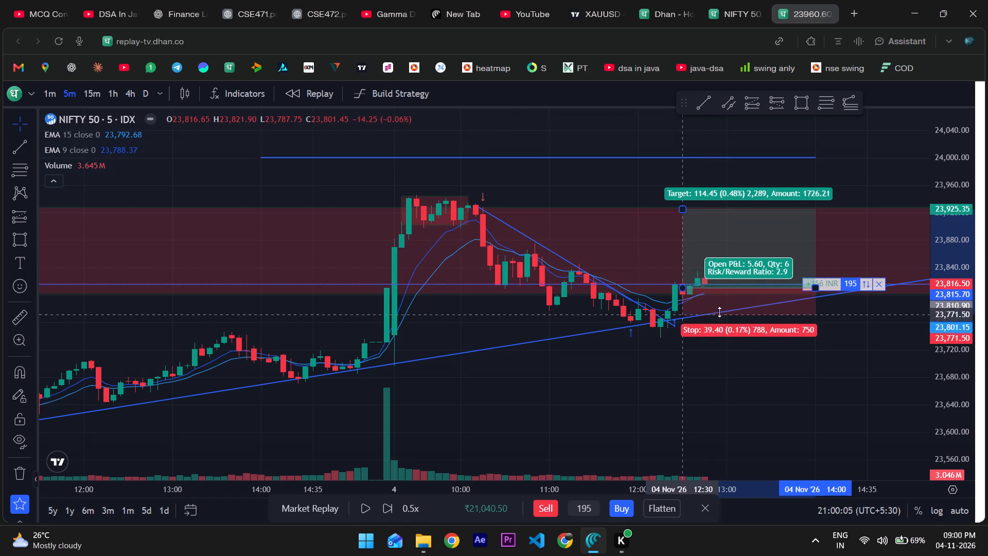
left_click_drag(719, 312, 730, 306)
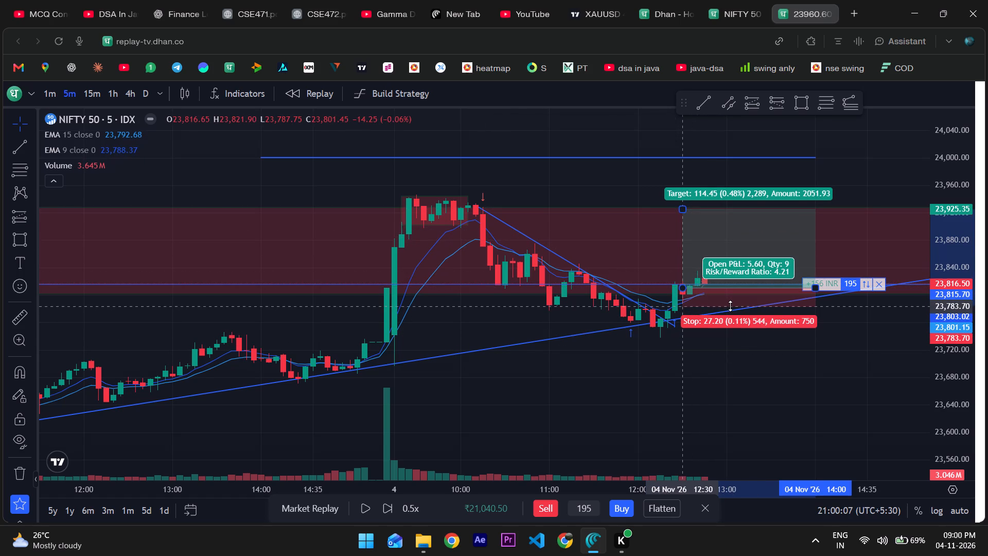
left_click_drag(730, 306, 733, 305)
left_click(703, 378)
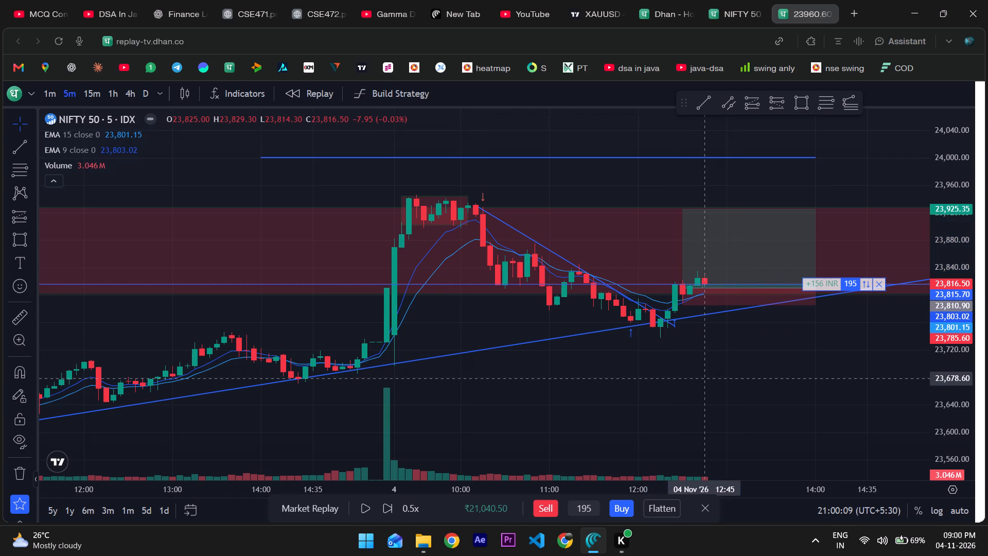
Run the replay from 12:45 until price nears the projection's target, and close the open long position of 195.
double_click(363, 510)
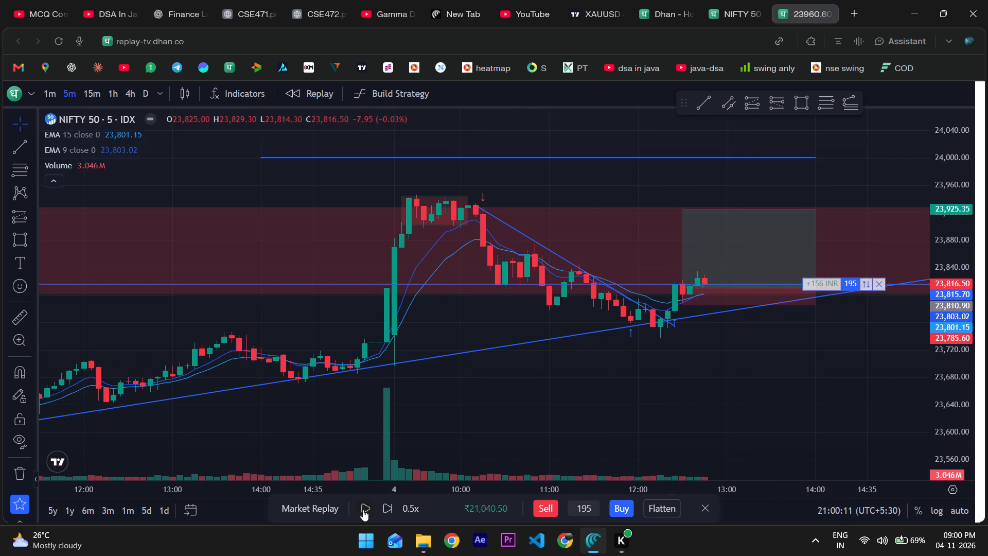
left_click(363, 511)
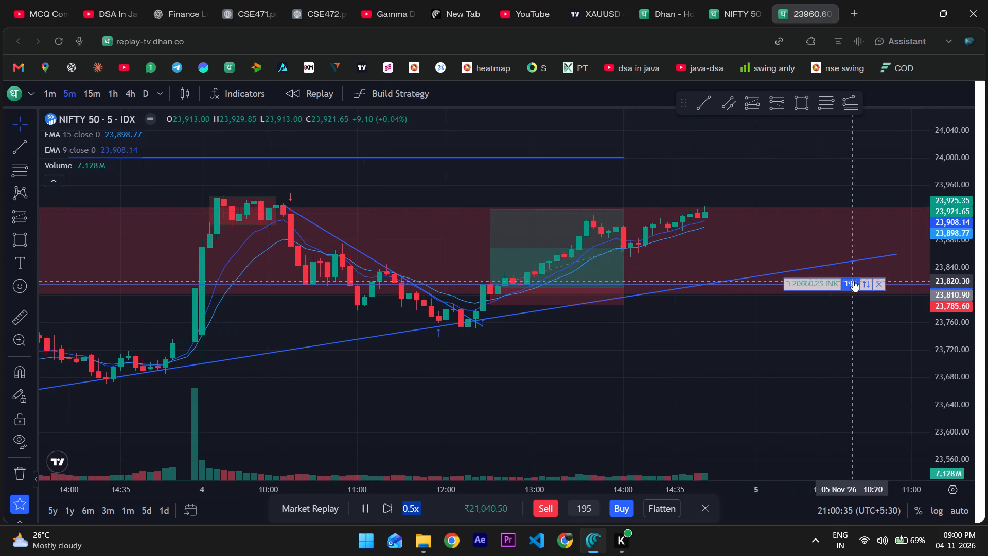
left_click(875, 281)
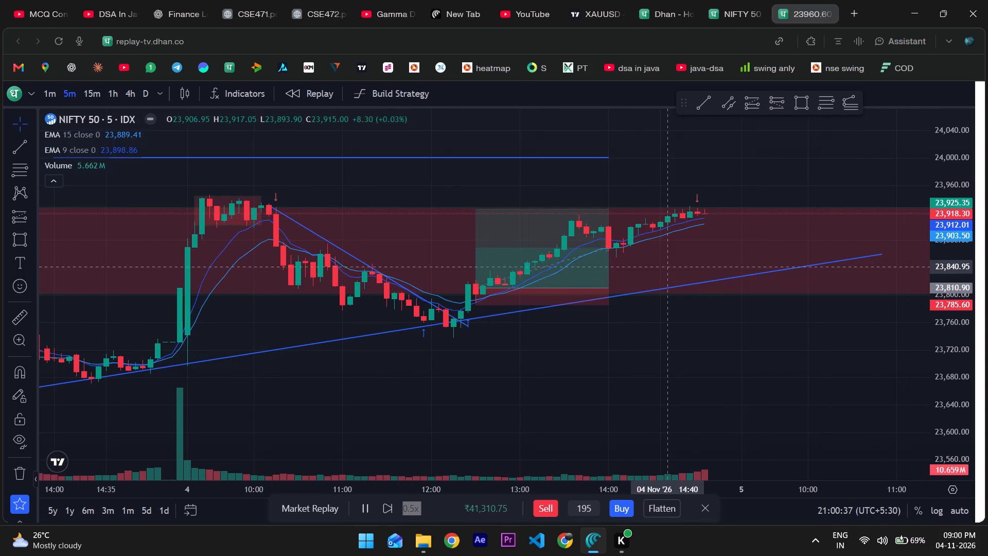
Let the replay run to its end and dismiss the trading stats summary for NIFTY 50.
left_click_drag(611, 289, 601, 296)
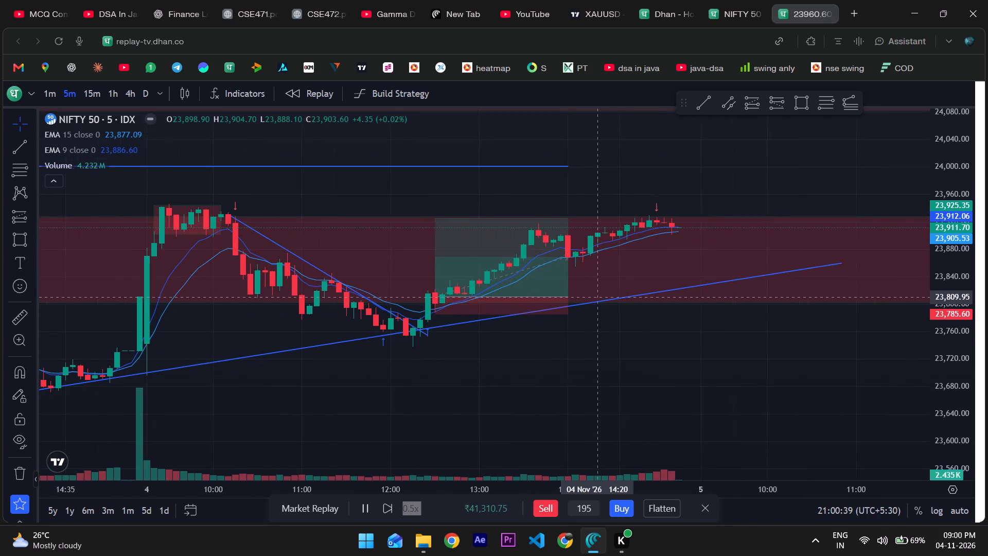
left_click_drag(601, 296, 596, 296)
scroll(586, 329, "left", 1)
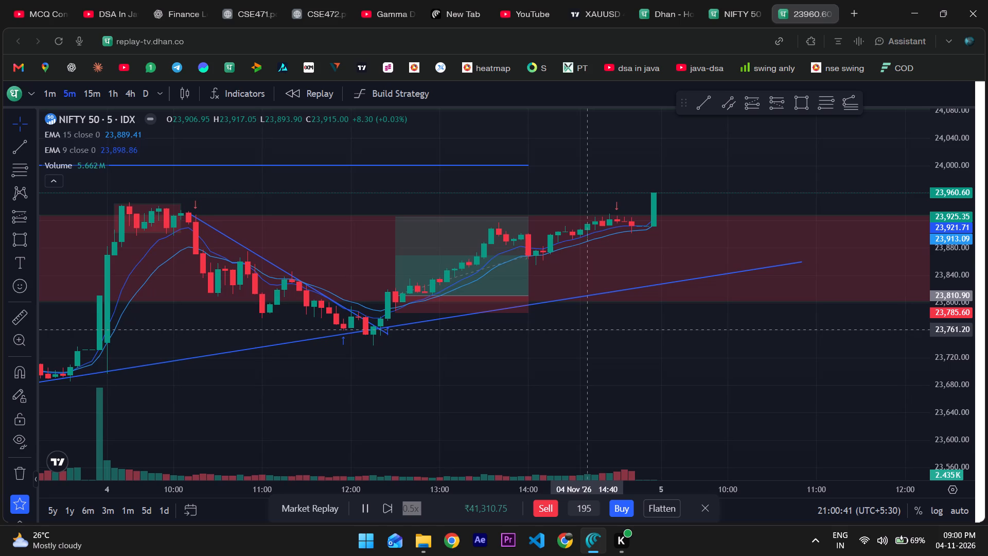
scroll(586, 329, "left", 1)
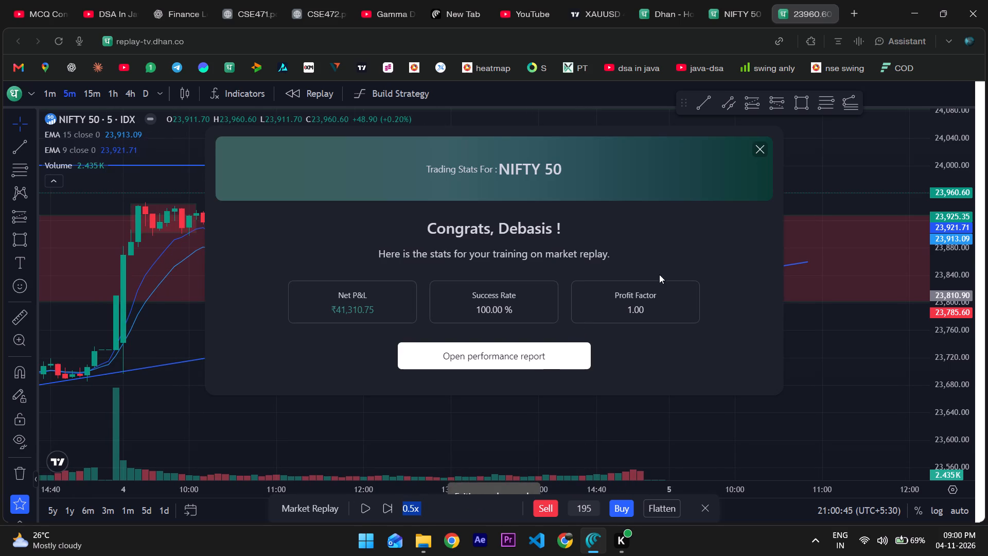
left_click(761, 144)
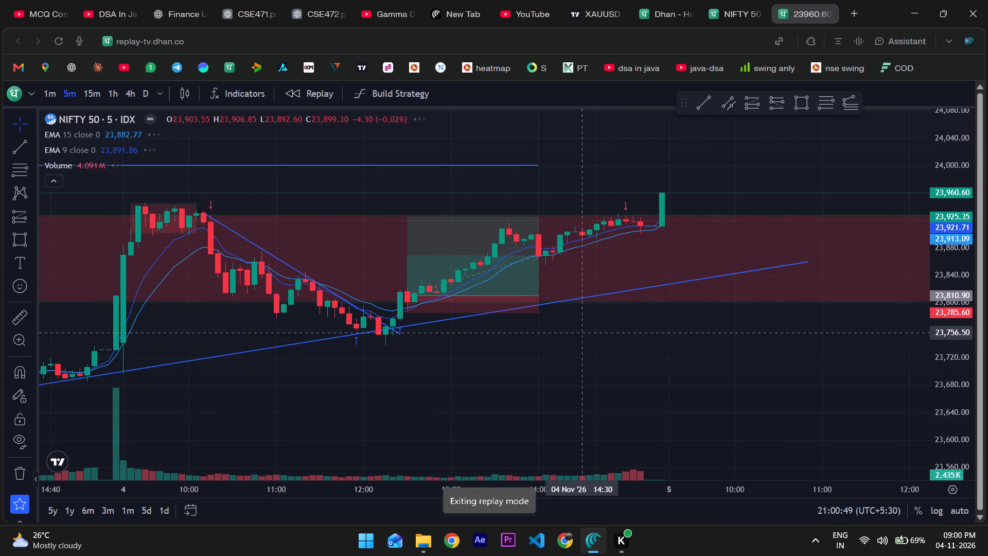
Examine the replayed 3 and 4 November sessions on the 5-minute chart, including the trade markers, trend lines and zones.
scroll(585, 332, "down", 3)
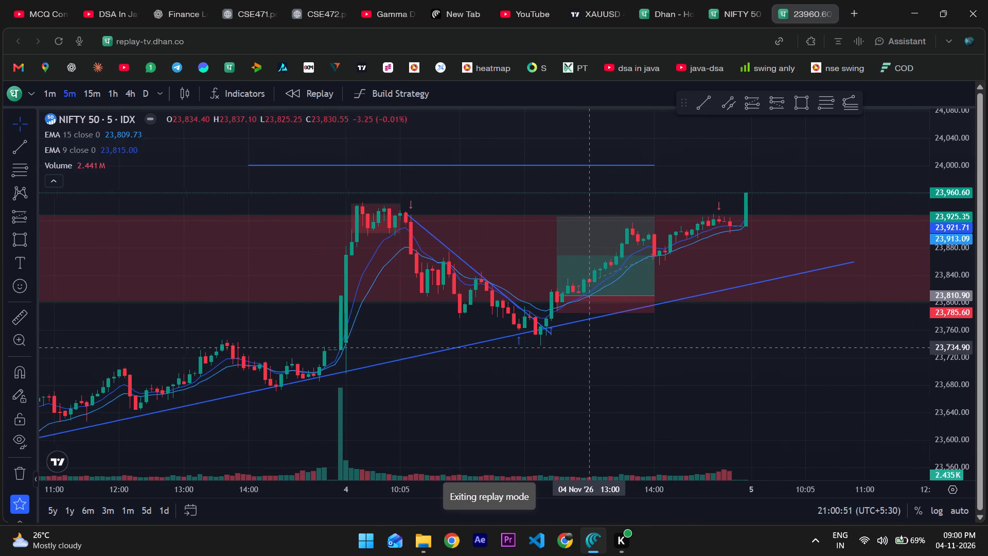
scroll(590, 347, "down", 1)
left_click_drag(609, 362, 626, 325)
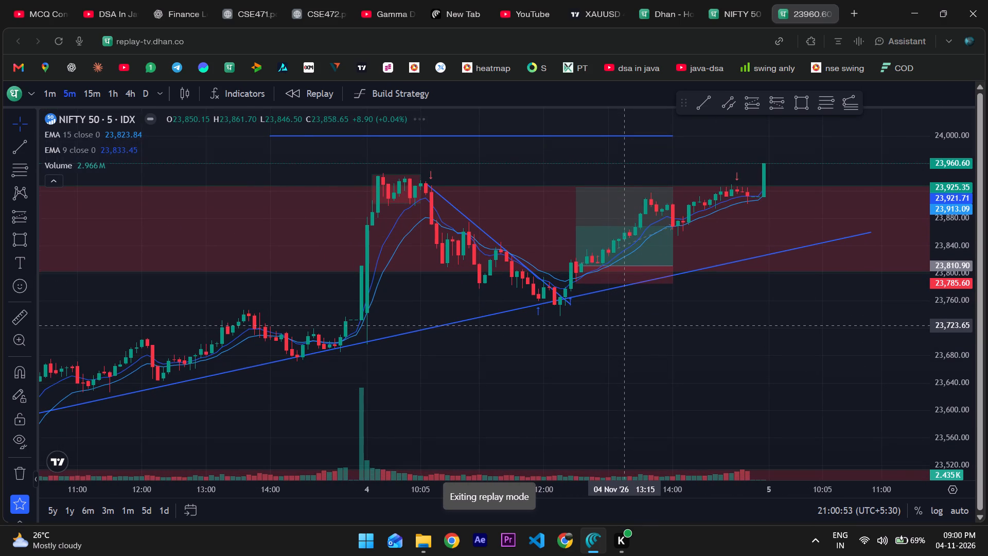
scroll(626, 325, "down", 1)
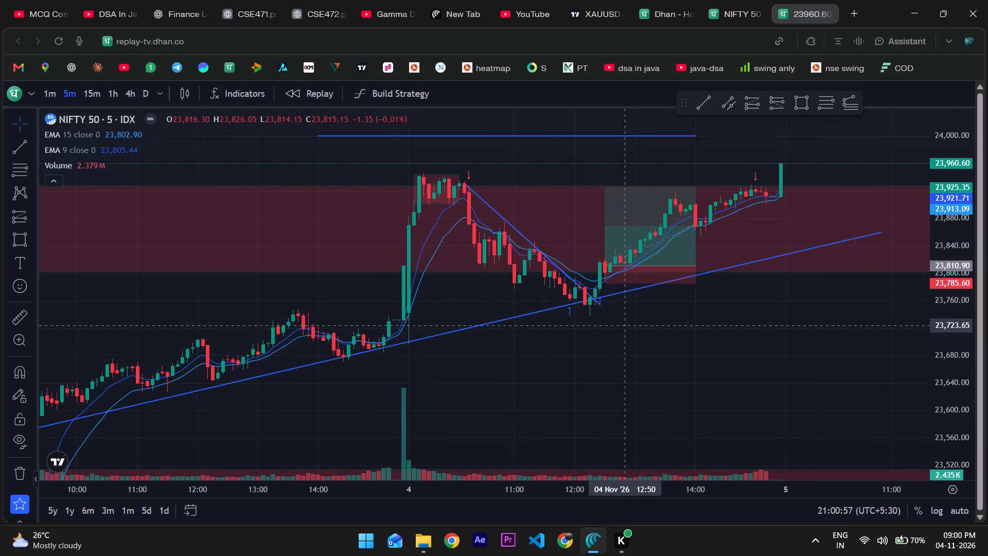
left_click_drag(571, 360, 698, 320)
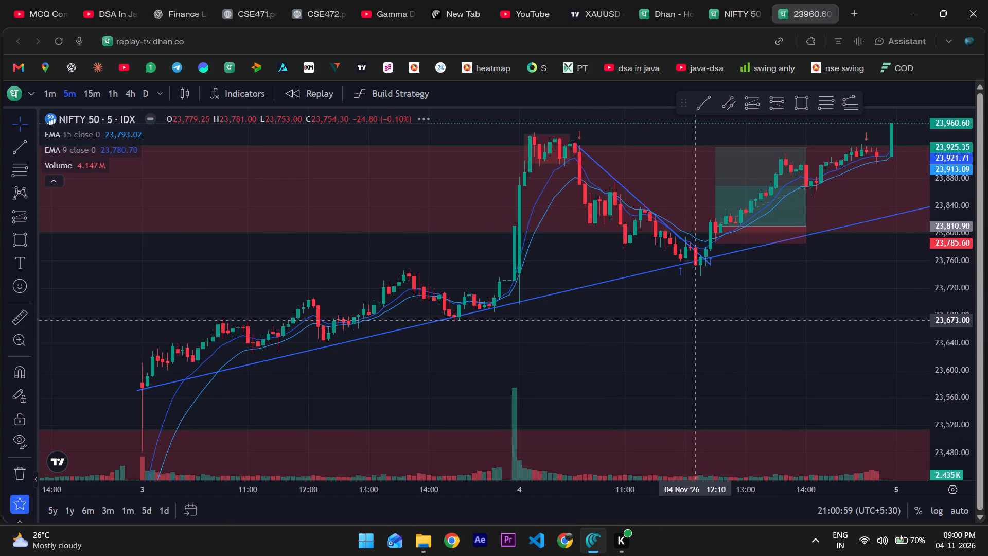
left_click_drag(697, 315, 534, 380)
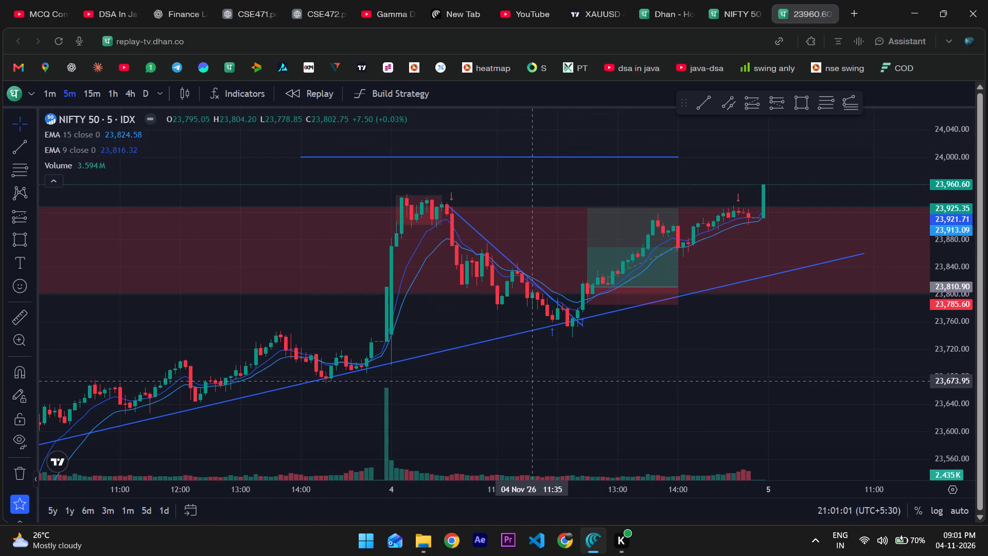
scroll(534, 329, "down", 3)
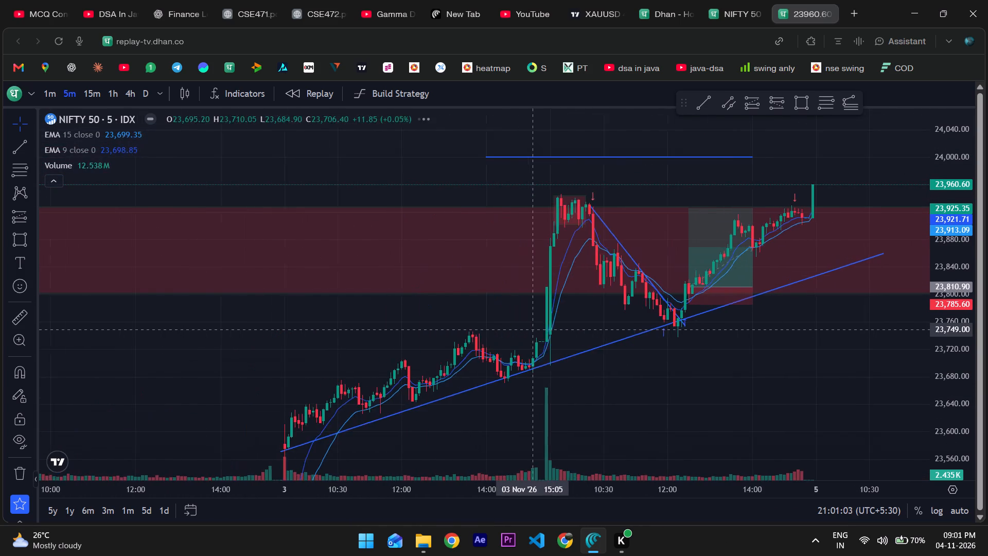
scroll(534, 329, "down", 1)
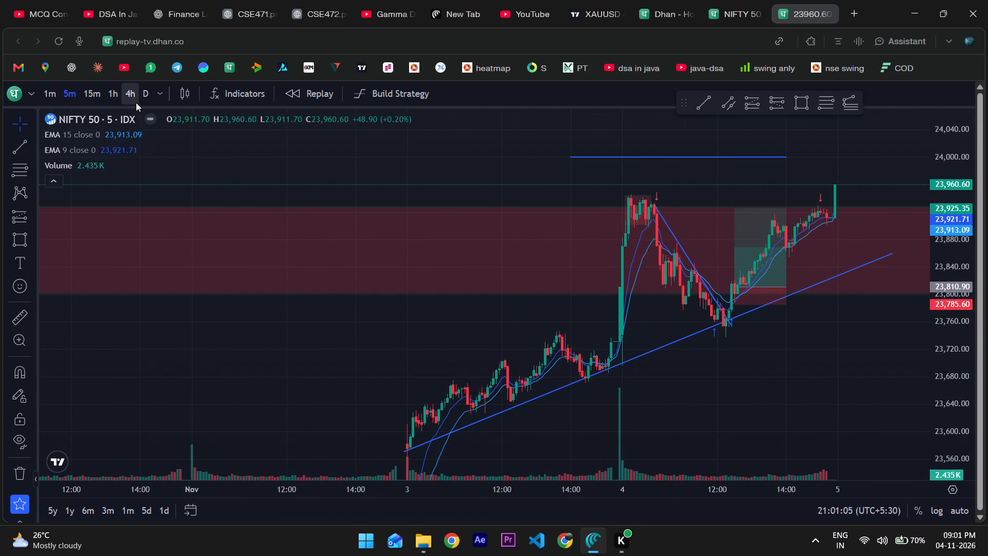
Switch the NIFTY 50 chart to the 4-hour timeframe and fit the marked price zones into the vertical scale.
left_click(136, 101)
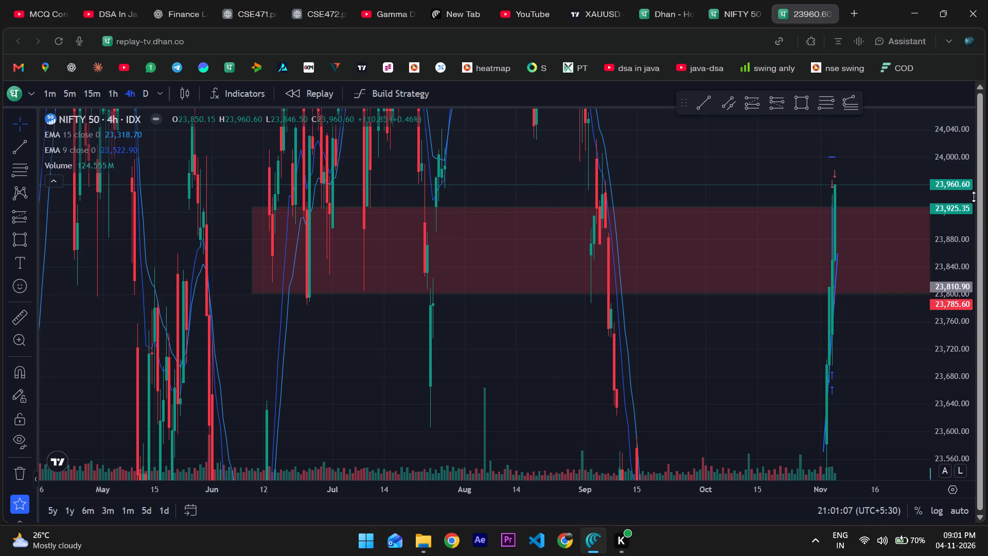
left_click(960, 186)
left_click_drag(949, 212, 944, 515)
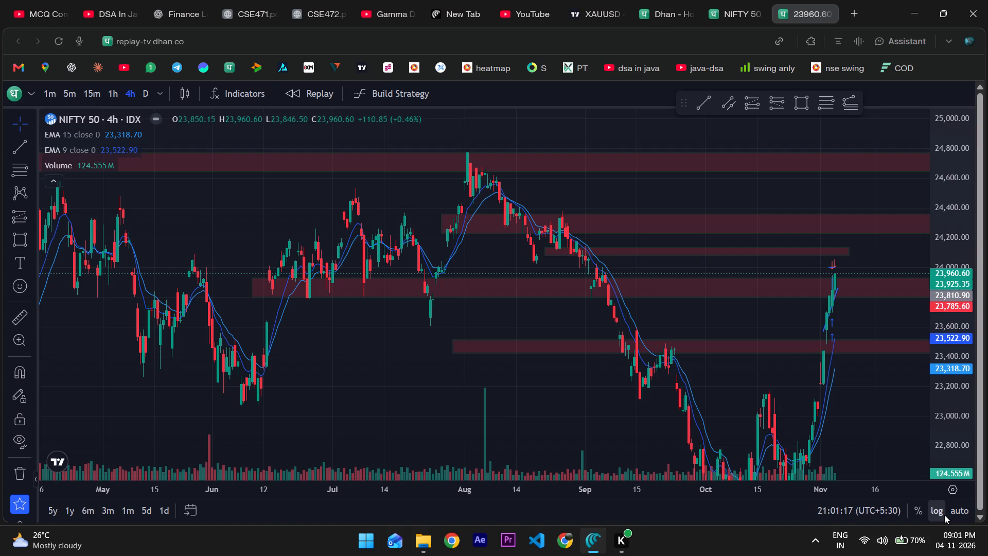
Switch to the tv.dhan.co NIFTY 50 chart and examine the 3 and 4 November moves on the 1-minute timeframe.
left_click(725, 10)
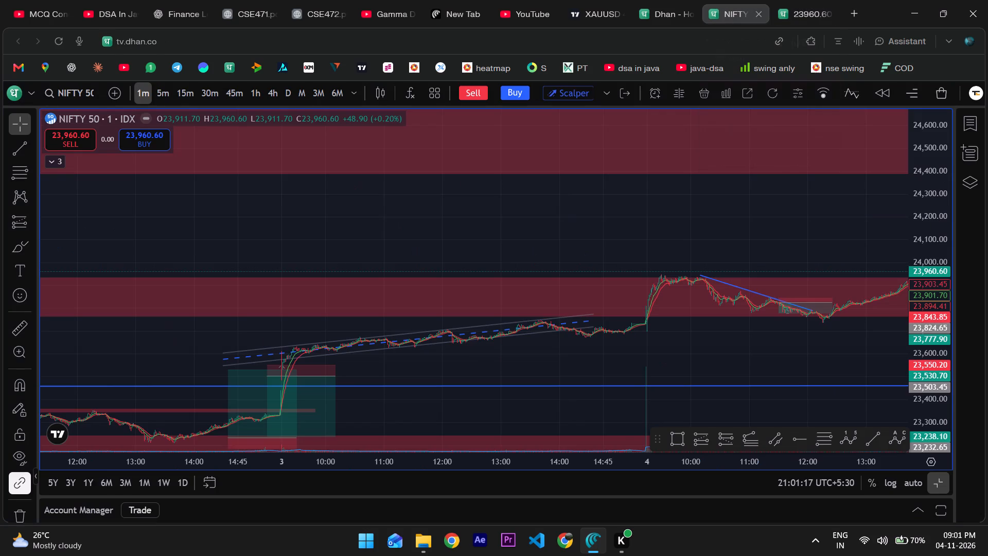
scroll(637, 306, "left", 1)
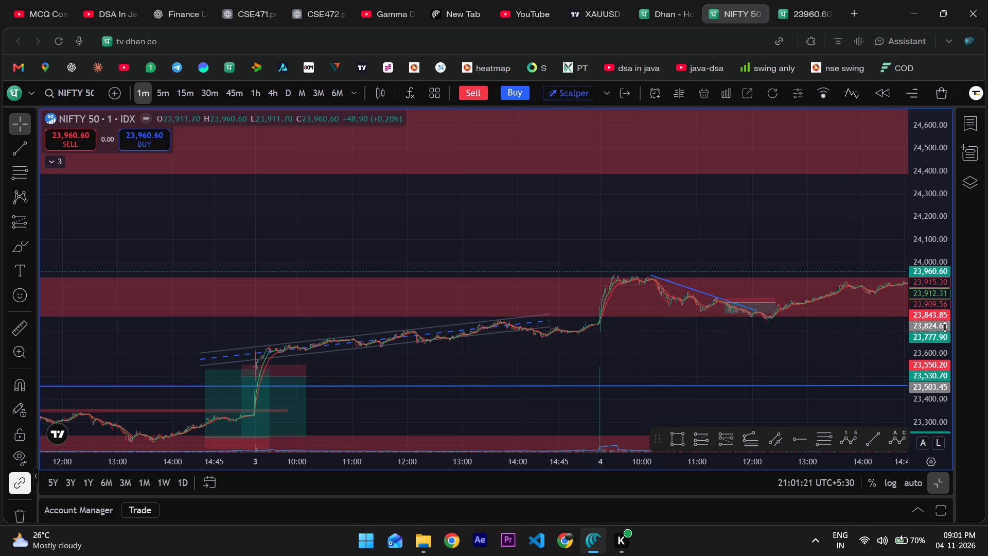
left_click_drag(931, 342, 941, 163)
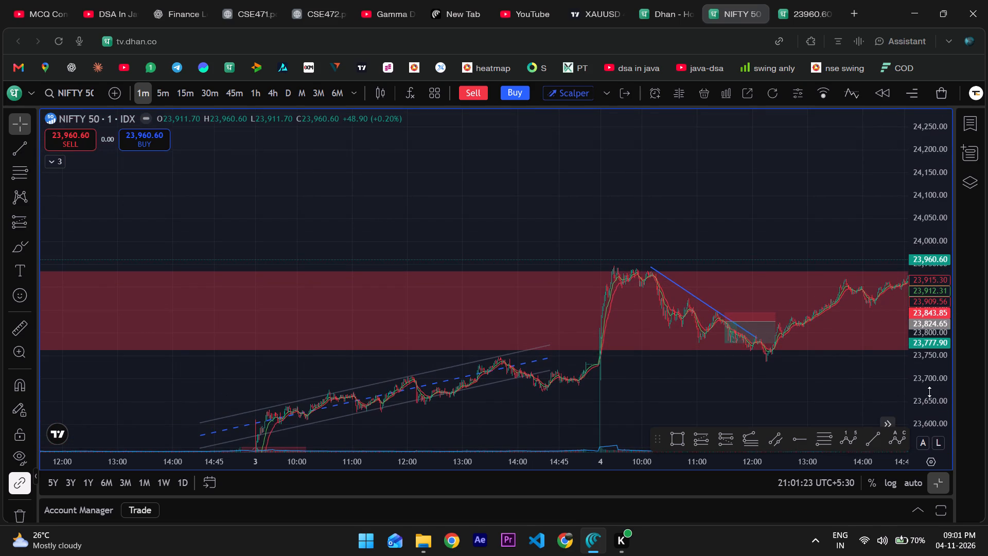
left_click_drag(929, 392, 934, 353)
left_click_drag(719, 401, 632, 234)
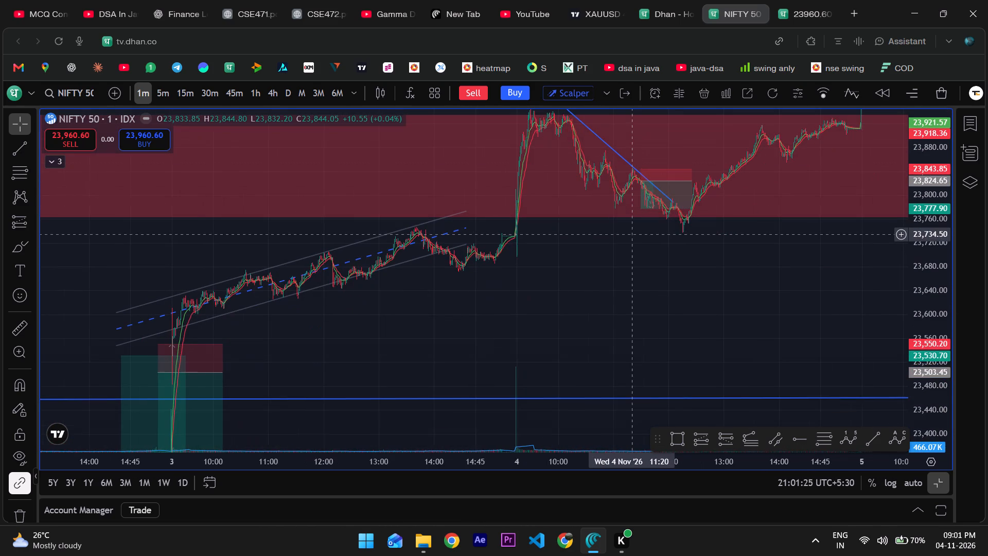
left_click_drag(632, 234, 631, 234)
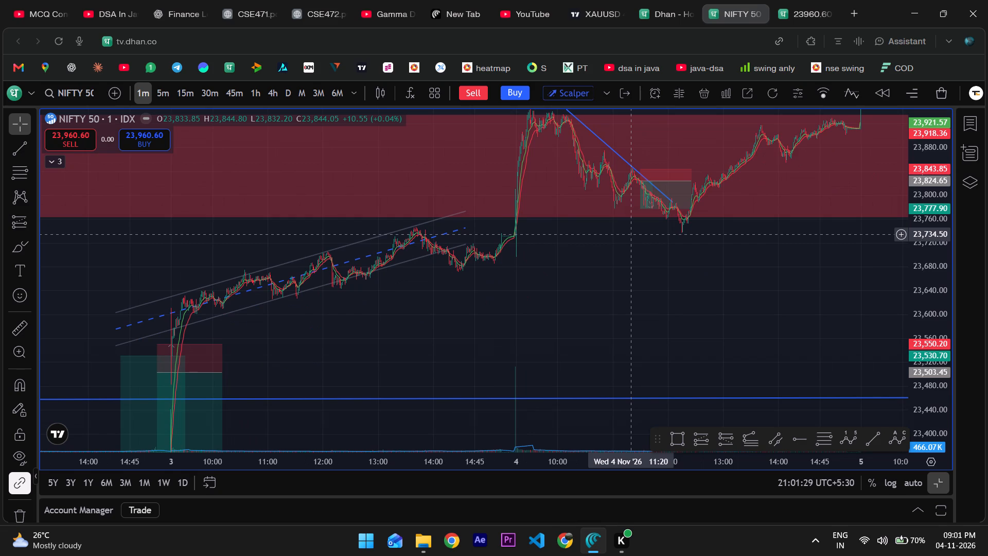
left_click(569, 261)
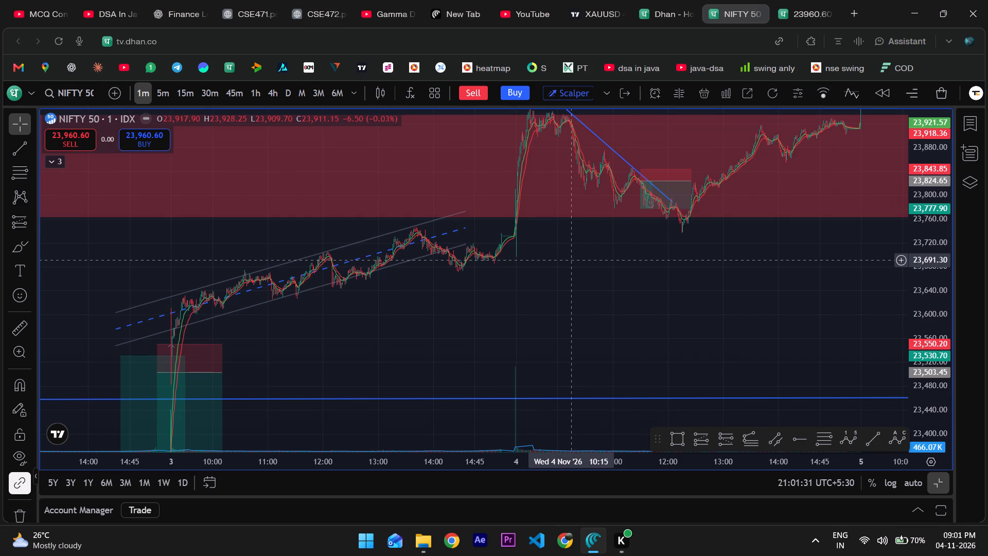
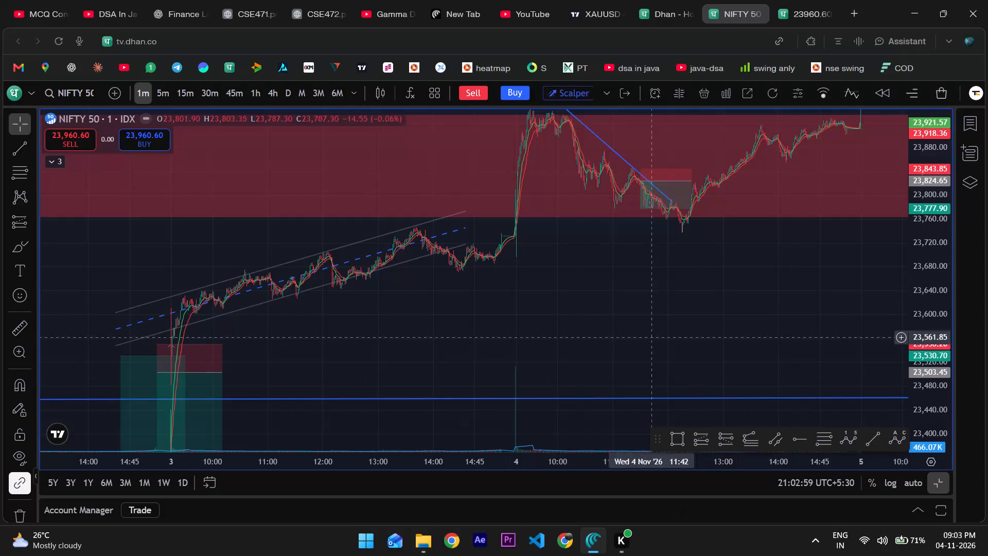
Examine the full 4 November session of NIFTY 50 on the 1-minute chart, including the trend line and red zone.
scroll(602, 296, "up", 3)
right_click(602, 296)
scroll(602, 296, "up", 1)
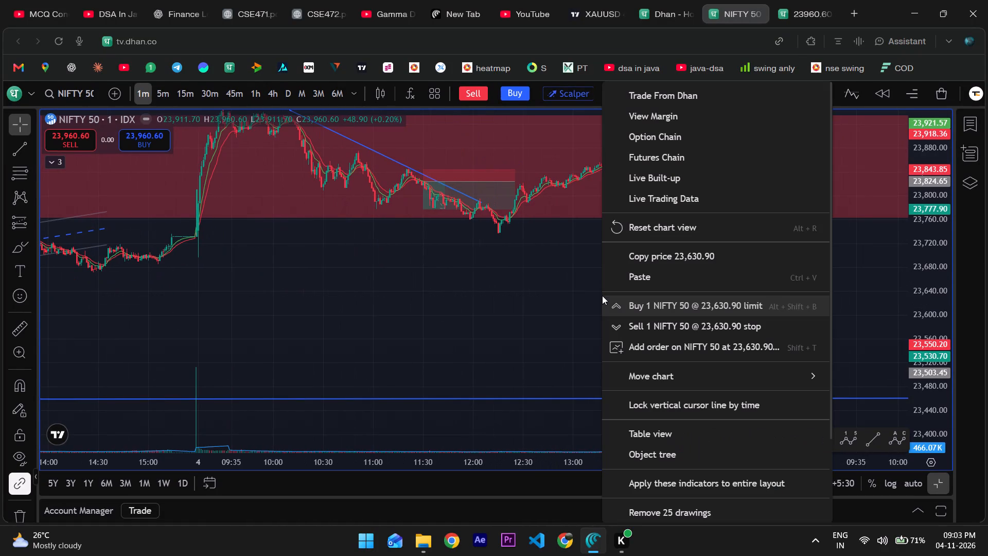
scroll(602, 296, "up", 1)
left_click(493, 258)
left_click_drag(493, 258, 585, 439)
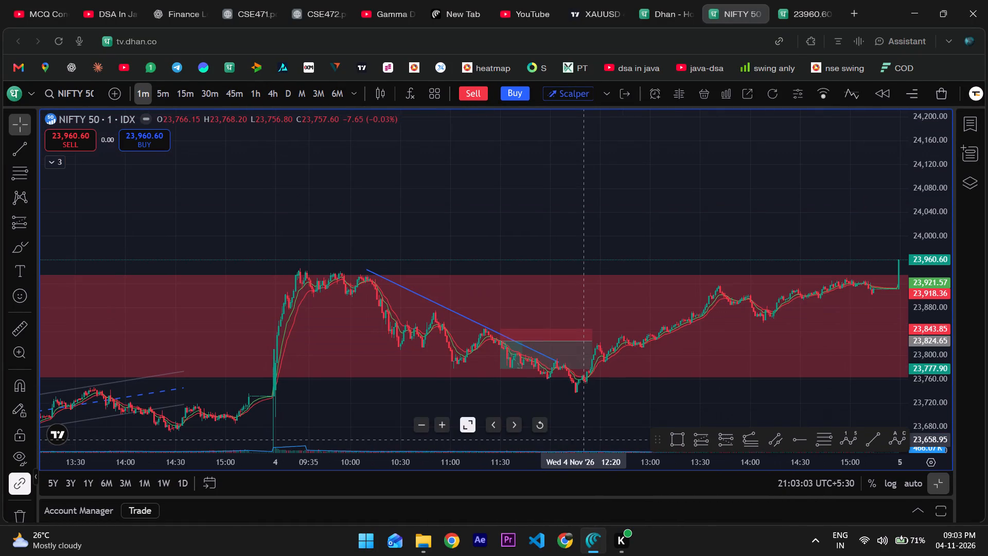
Switch to the Dhan home page and open the Nifty 50 chart from the ID STOCKS watchlist.
left_click(639, 5)
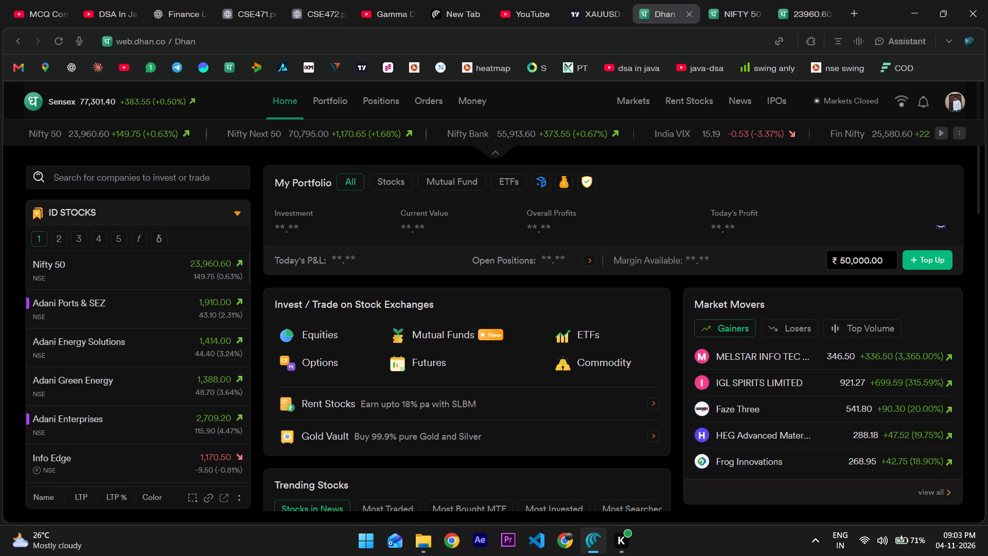
scroll(748, 256, "down", 1)
scroll(513, 299, "down", 3)
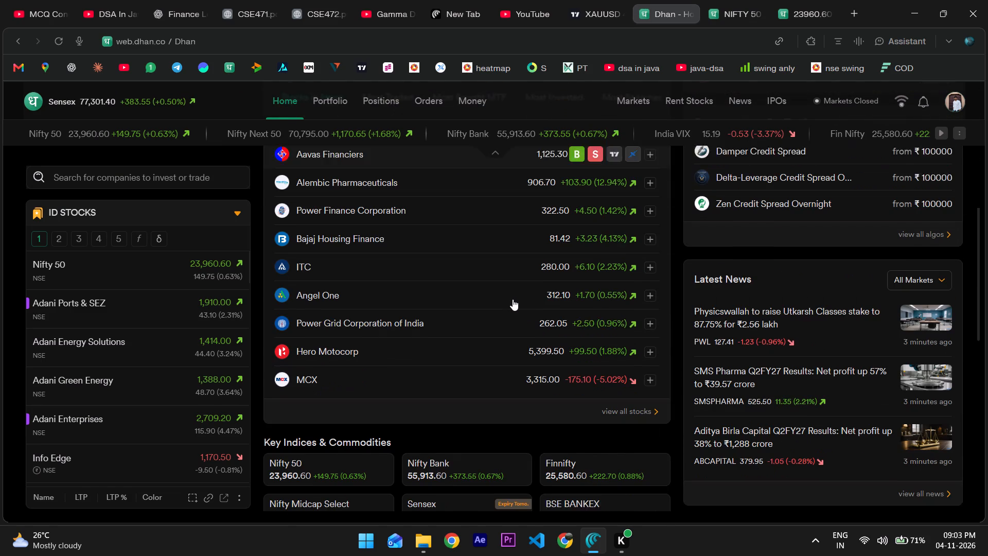
scroll(513, 299, "down", 1)
scroll(155, 321, "down", 5)
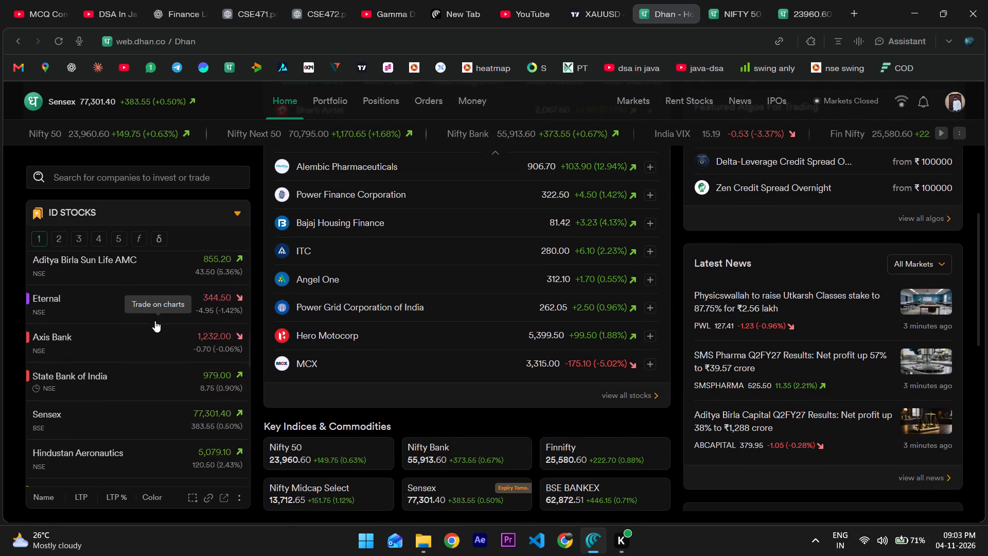
scroll(155, 321, "up", 14)
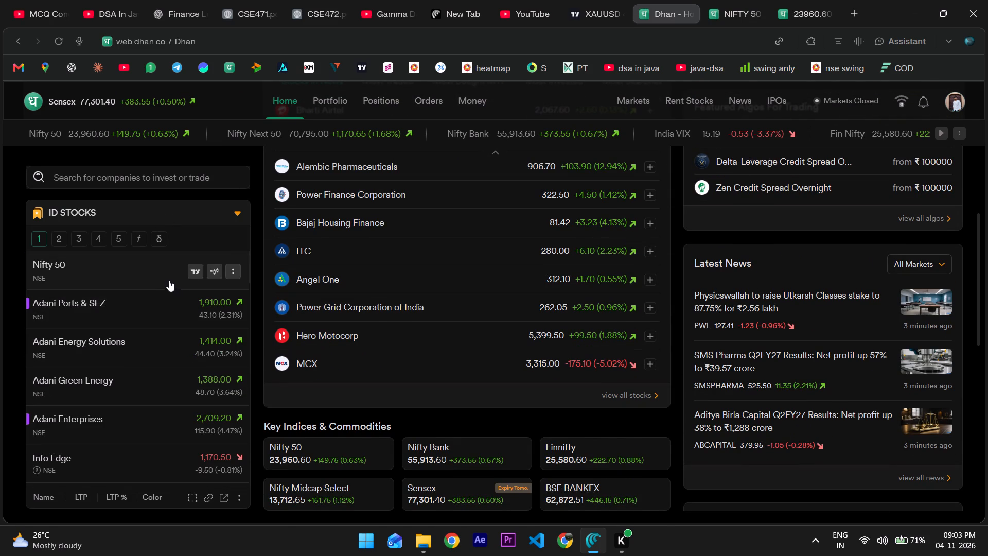
left_click(191, 269)
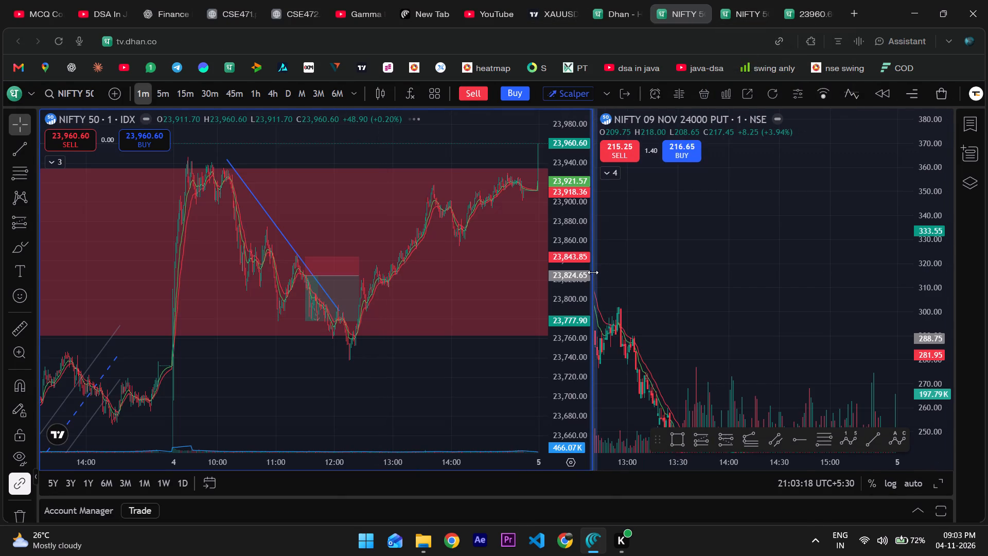
Widen the NIFTY 09 NOV 24000 PUT chart pane and raise the target of its 4 November long position to 342.85.
left_click_drag(593, 272, 511, 296)
scroll(407, 332, "up", 1)
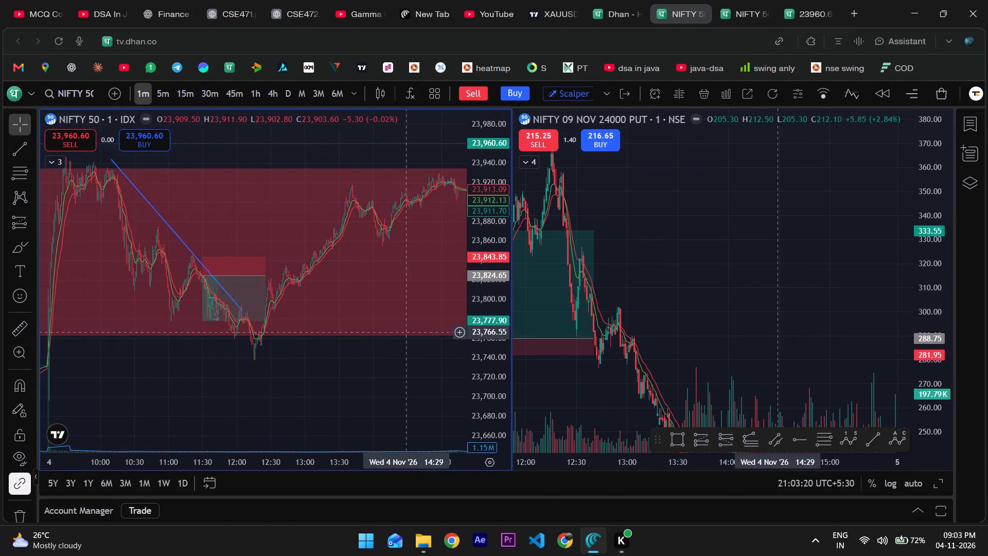
scroll(702, 254, "right", 2)
scroll(702, 254, "up", 1)
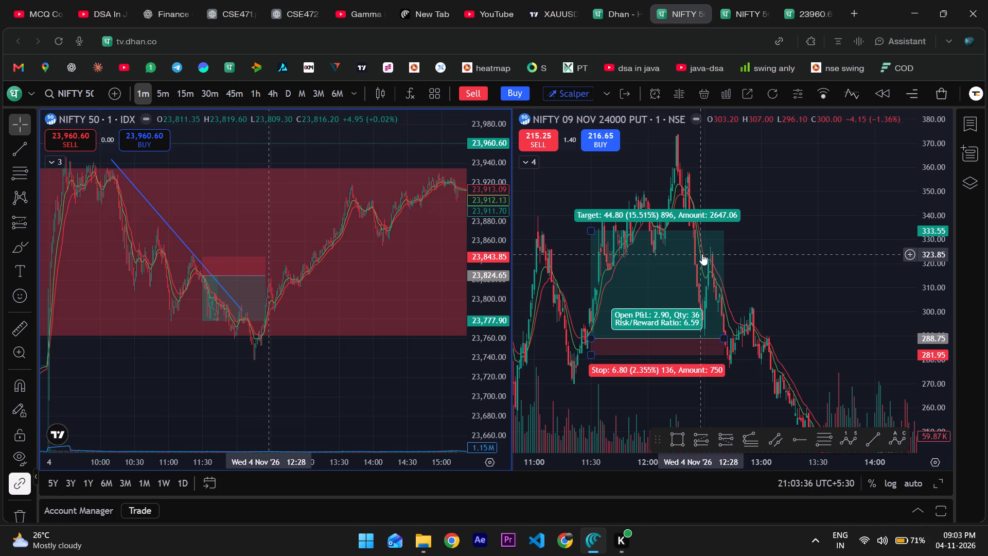
left_click_drag(592, 230, 598, 208)
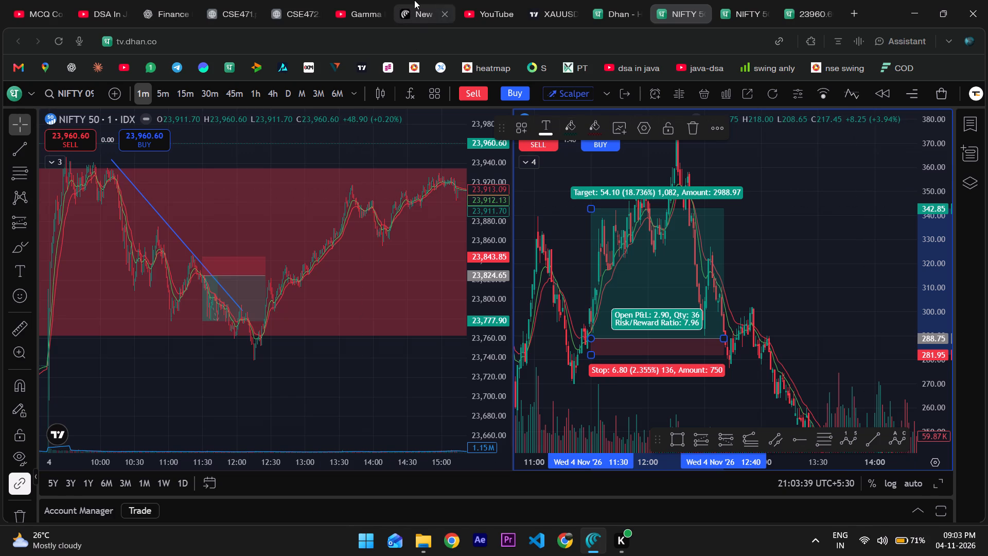
Check the XAUUSD 5-minute chart on TradingView and return to the split NIFTY 50 and put option chart.
left_click(556, 0)
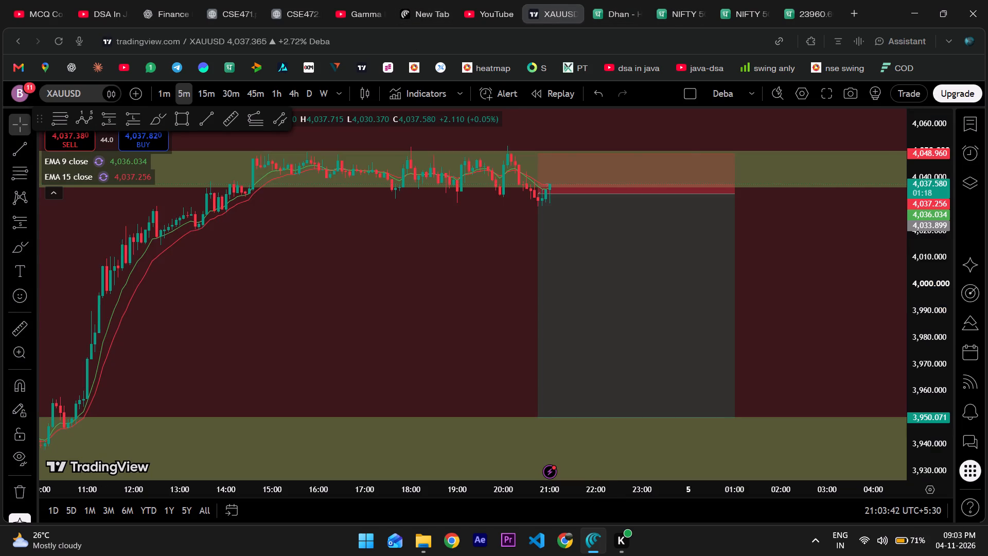
left_click(597, 0)
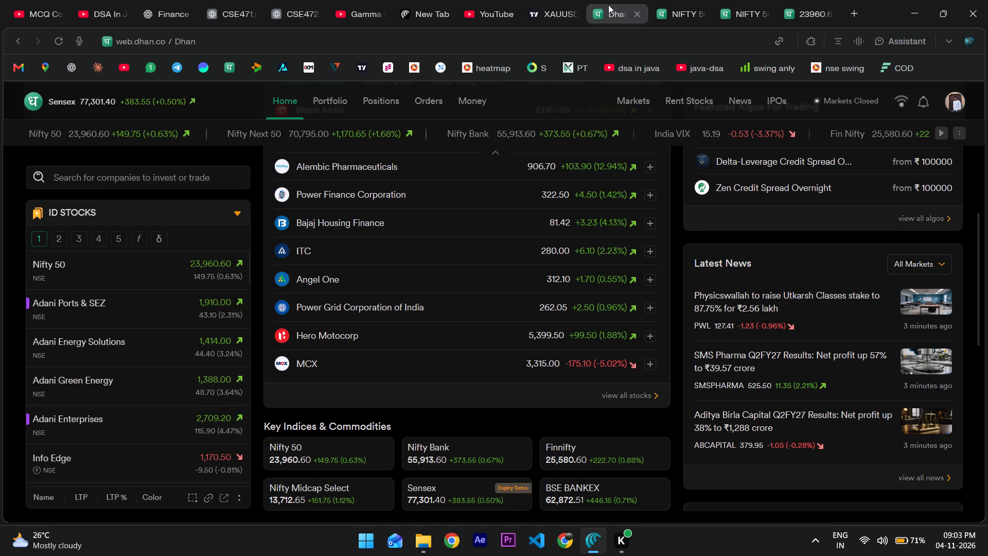
left_click(668, 3)
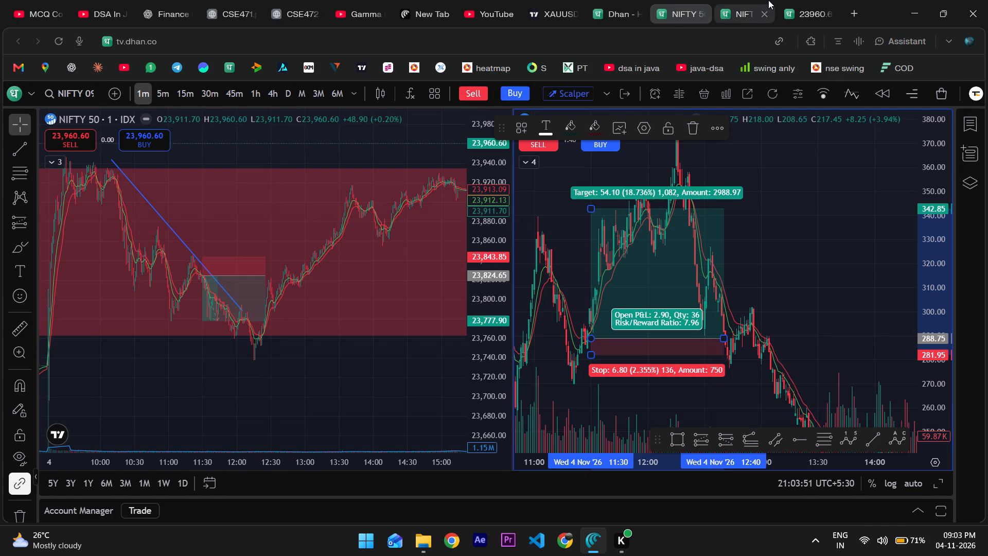
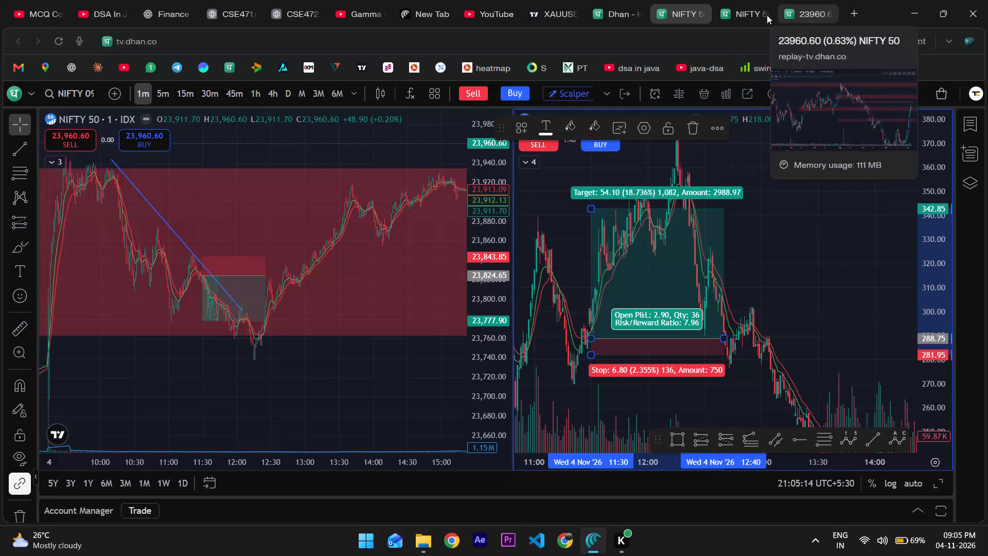
Close the duplicate NIFTY 50 chart tab next to the split index and put option chart.
left_click(763, 13)
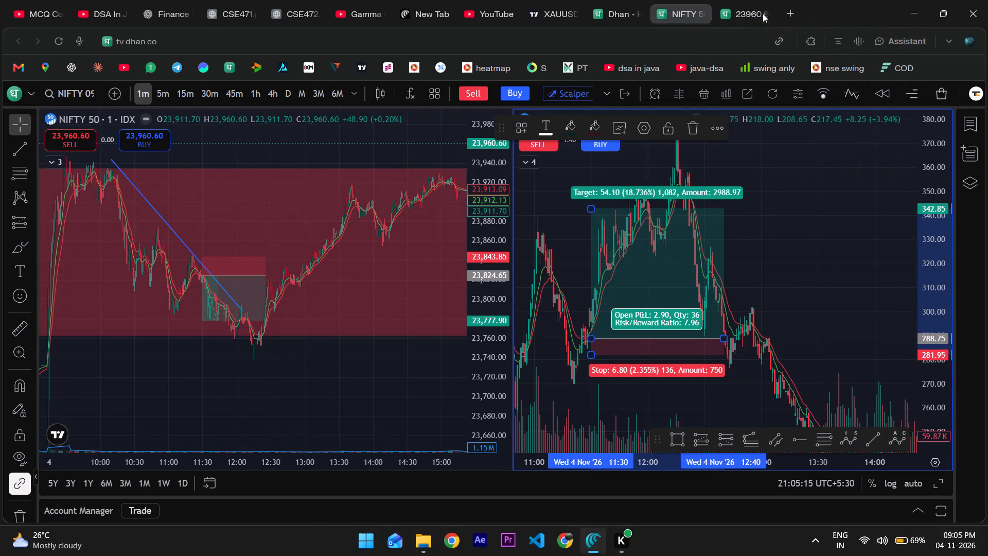
Check the NIFTY 50 4-hour replay chart with its red zones and return to the split index and option chart.
left_click(753, 10)
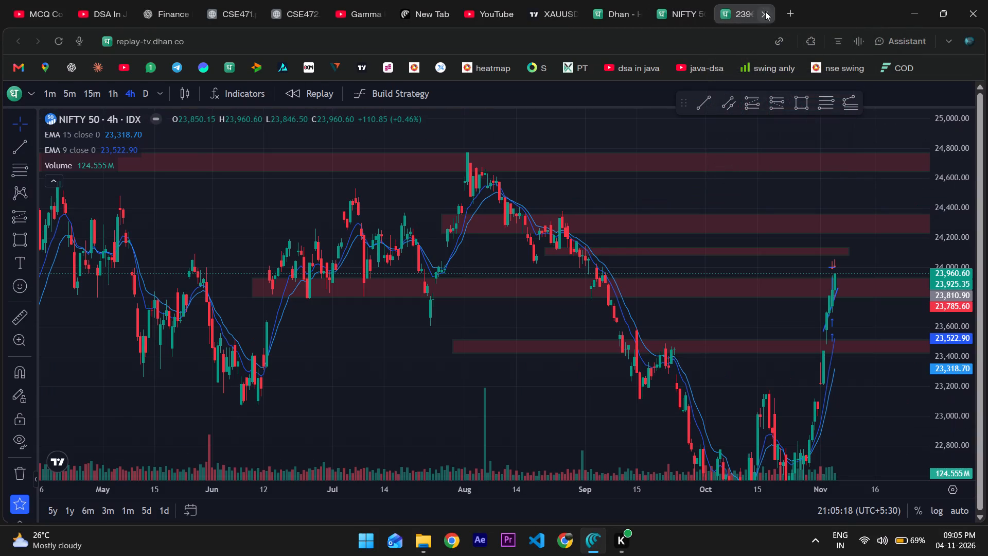
left_click(691, 3)
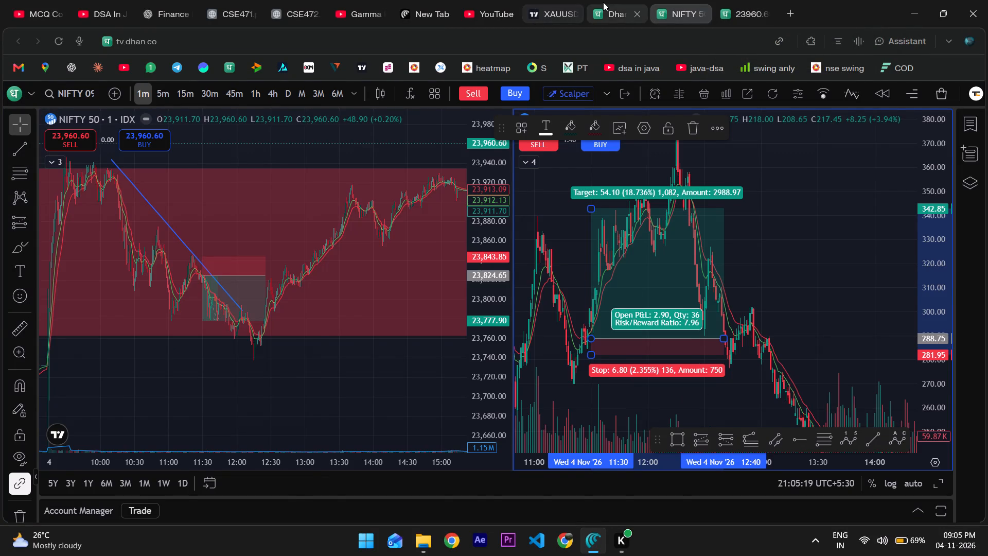
Switch to the Dhan home page and look through its key indices, corporate actions, trading tools and portfolio sections.
left_click(603, 2)
scroll(609, 287, "down", 3)
scroll(609, 287, "up", 1)
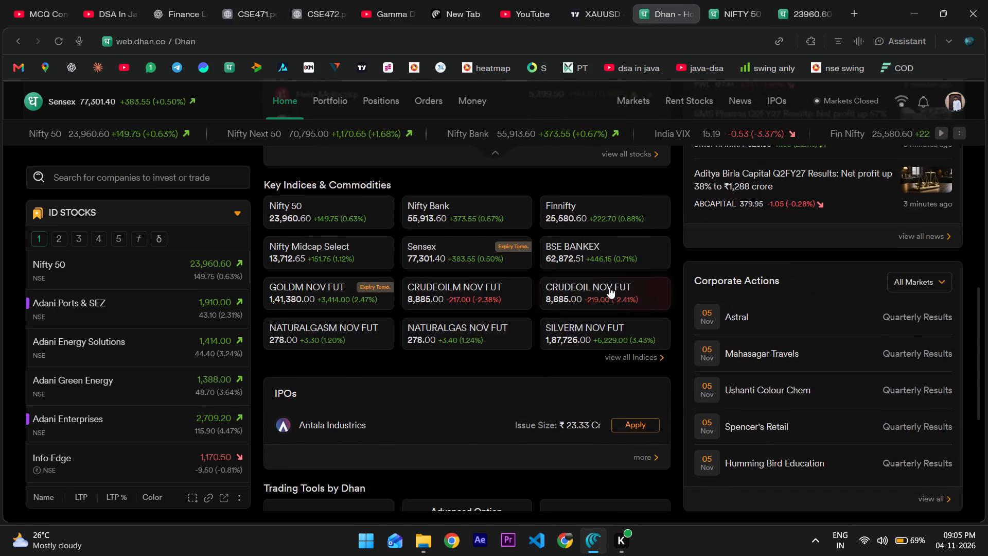
scroll(609, 287, "up", 3)
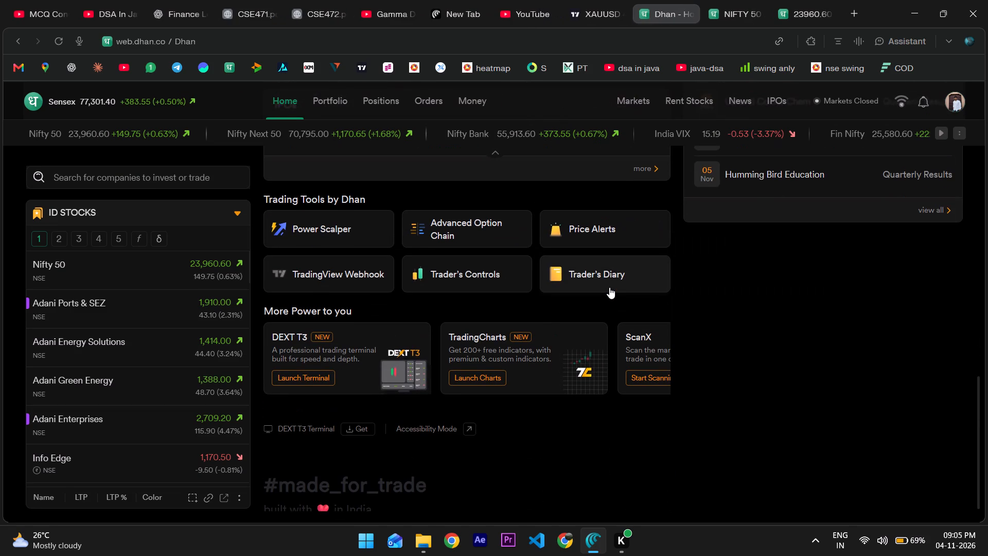
scroll(609, 287, "up", 4)
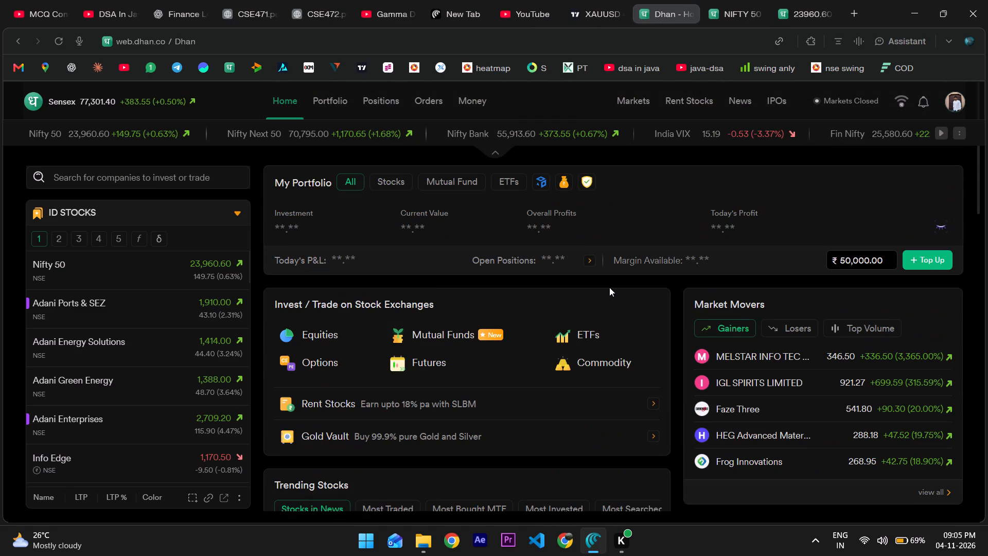
scroll(609, 287, "up", 1)
Look through the stocks in the ID STOCKS watchlist and the list of other available watchlists.
scroll(92, 321, "down", 3)
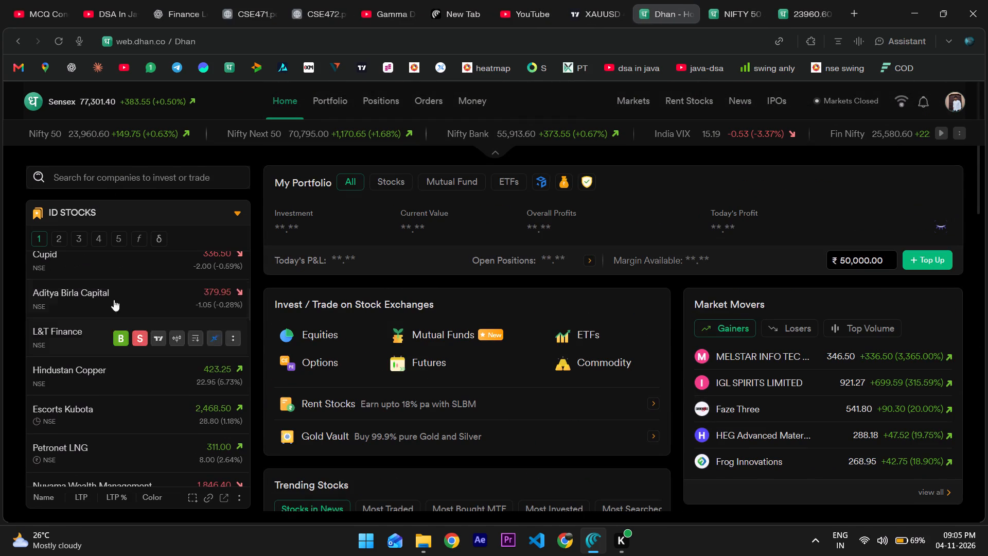
scroll(98, 395, "down", 1)
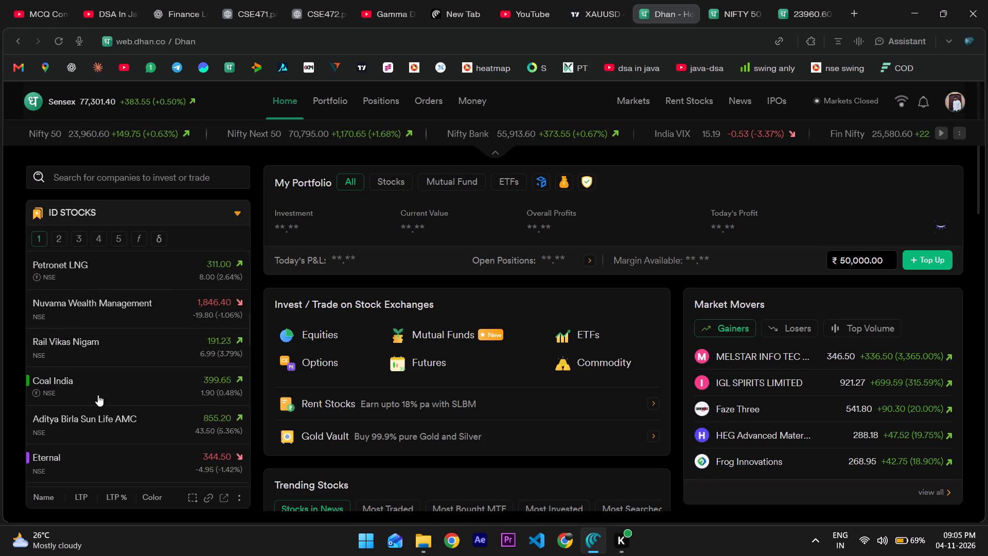
scroll(98, 395, "down", 5)
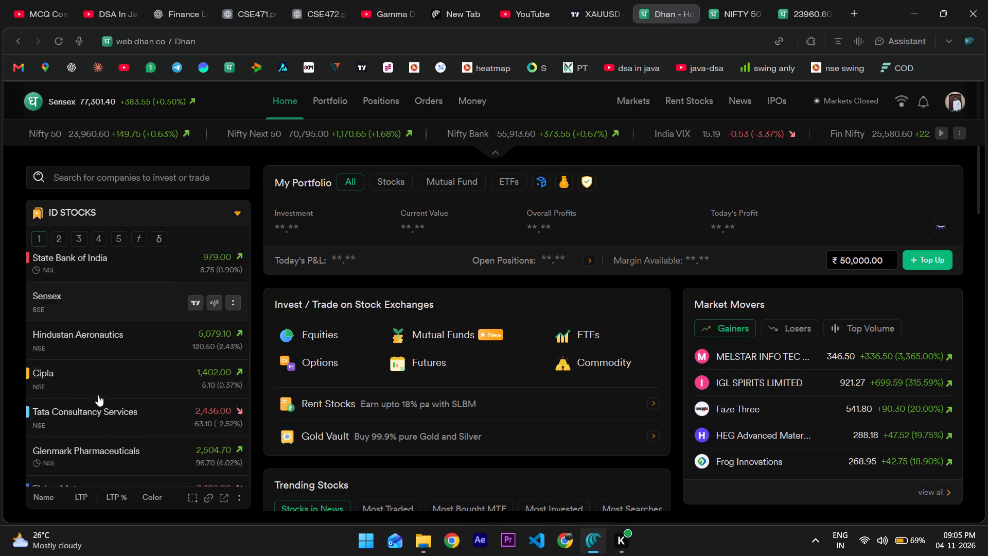
scroll(98, 395, "down", 4)
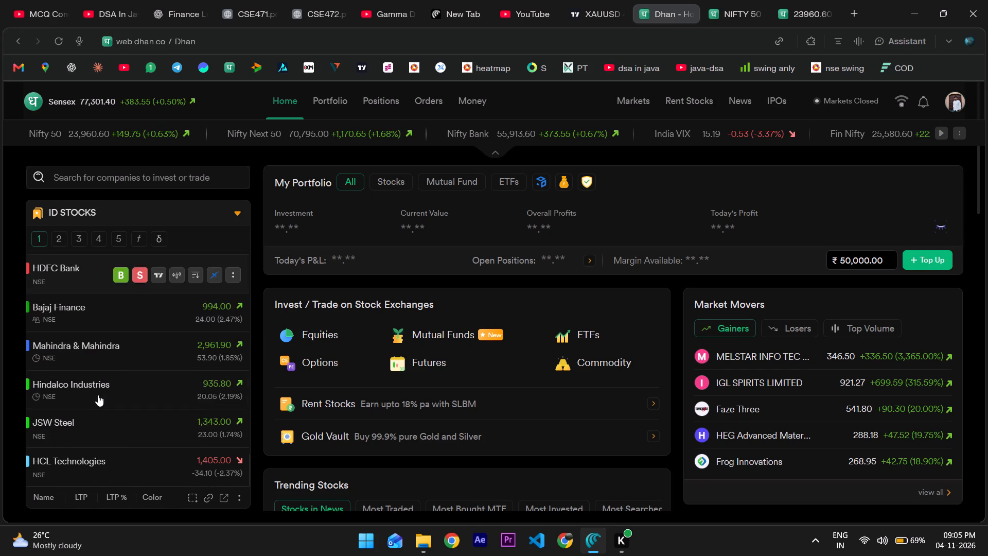
scroll(98, 395, "down", 1)
scroll(155, 288, "up", 6)
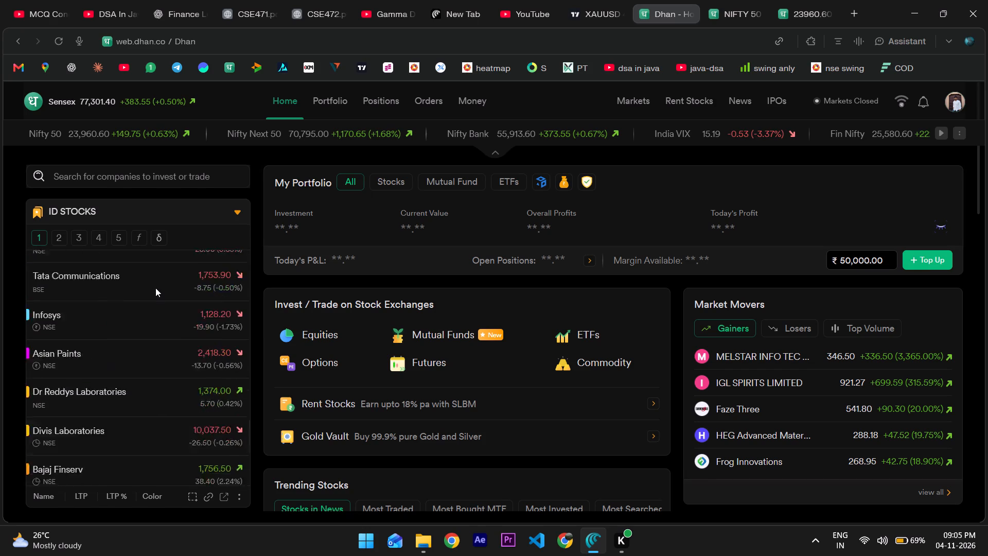
scroll(155, 288, "up", 13)
left_click(158, 204)
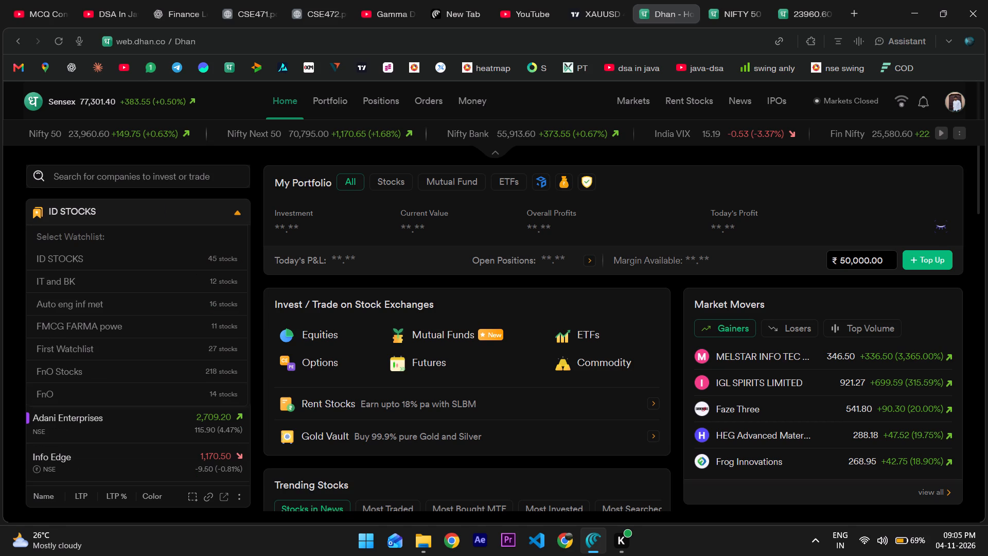
Look over the recent searches, trending stocks and news, view the Mahasagar Travels page, and return to the Dhan home page.
left_click(159, 181)
scroll(642, 385, "down", 2)
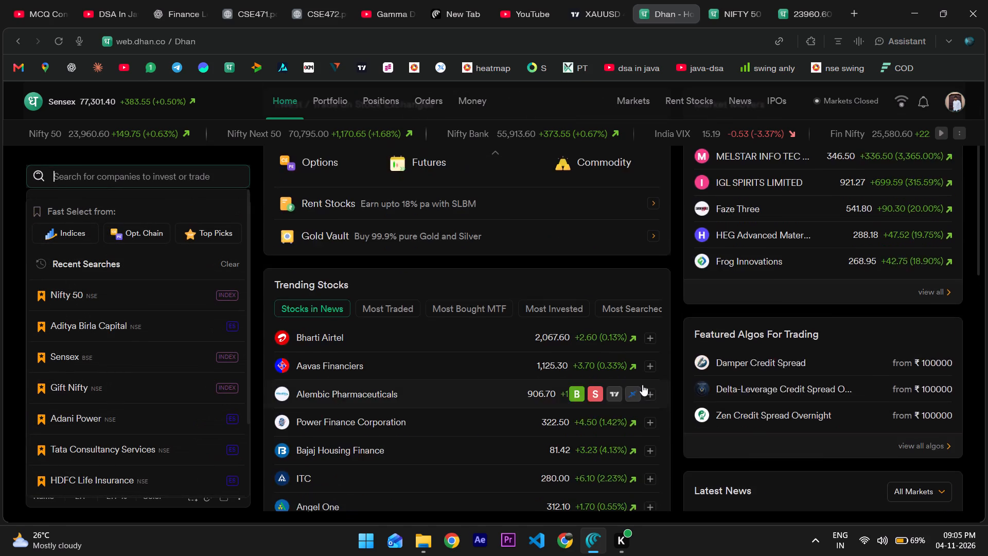
scroll(642, 385, "down", 3)
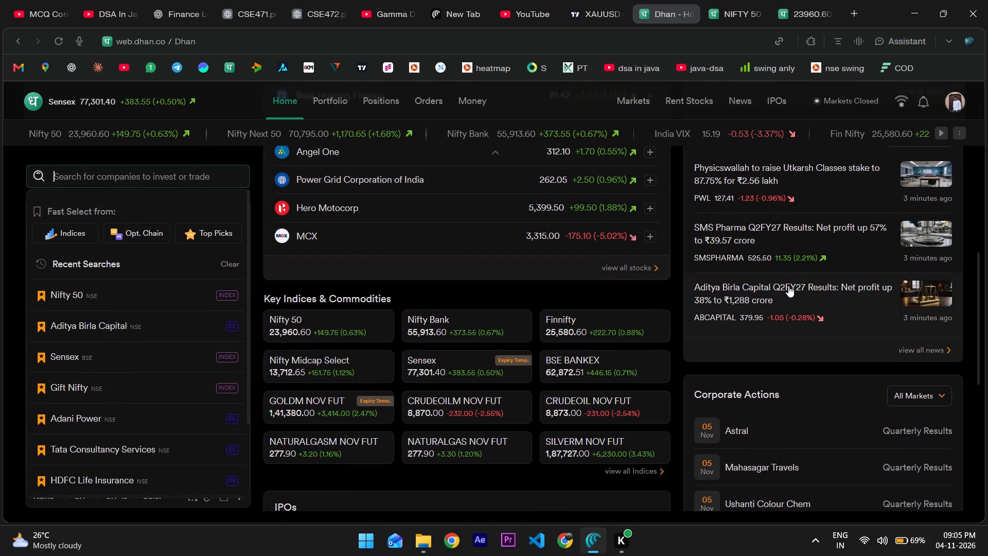
scroll(733, 367, "down", 1)
left_click(733, 367)
scroll(733, 367, "down", 1)
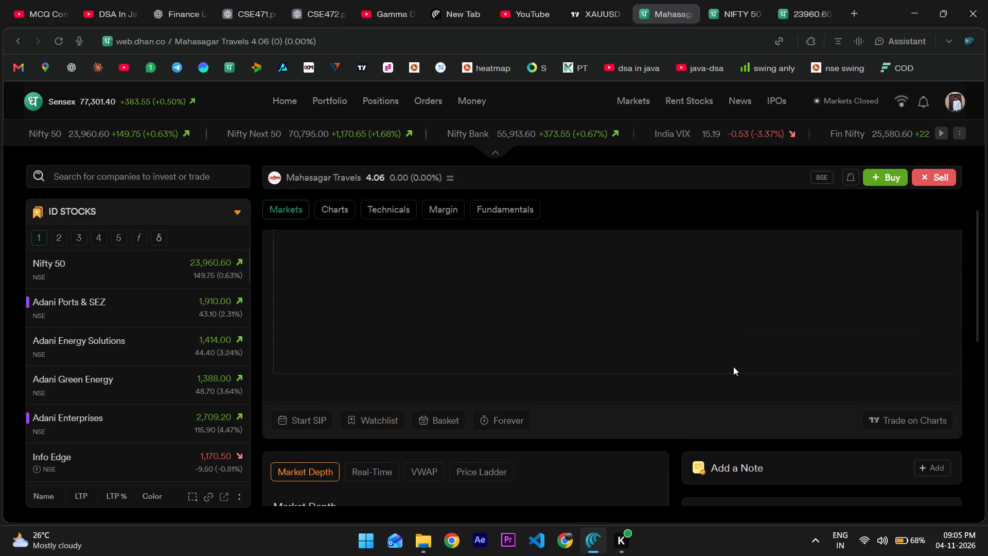
scroll(733, 367, "right", 5)
scroll(733, 367, "right", 18)
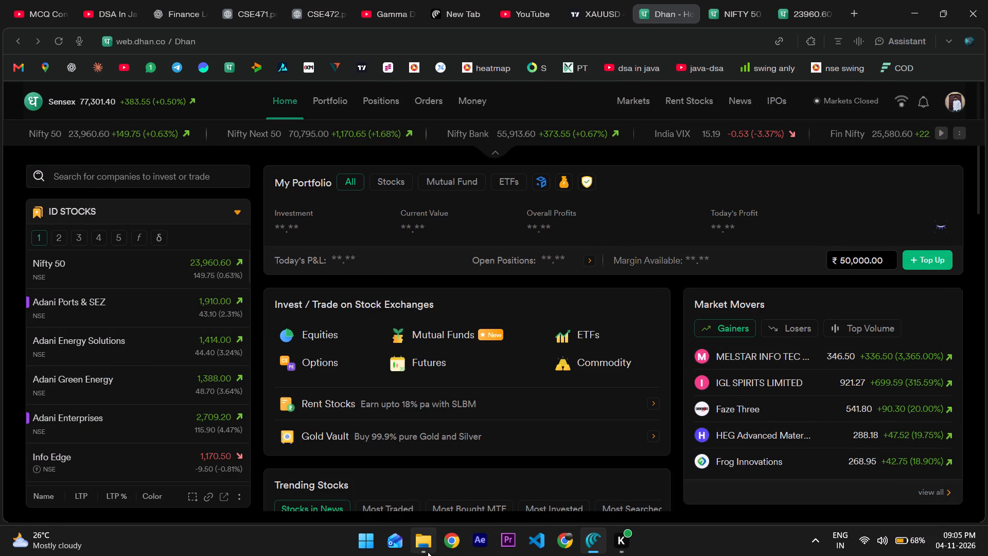
Switch to File Explorer, look through the Downloads folder, and close its window.
left_click(428, 552)
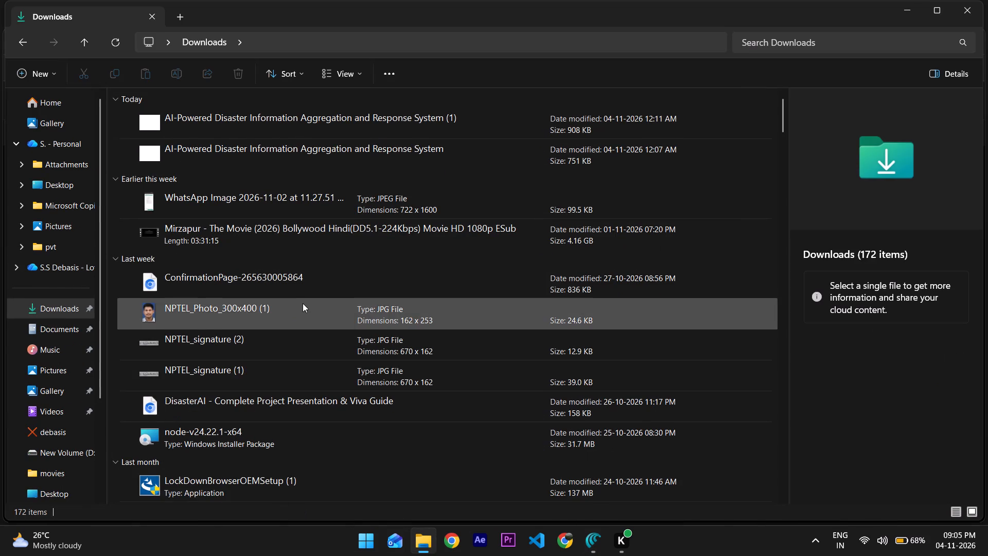
scroll(303, 303, "down", 3)
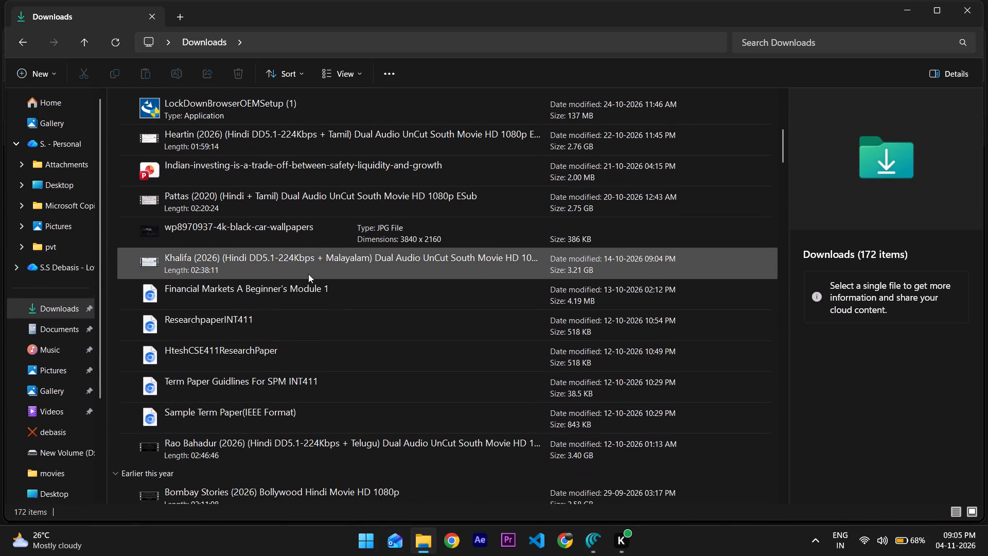
left_click(969, 3)
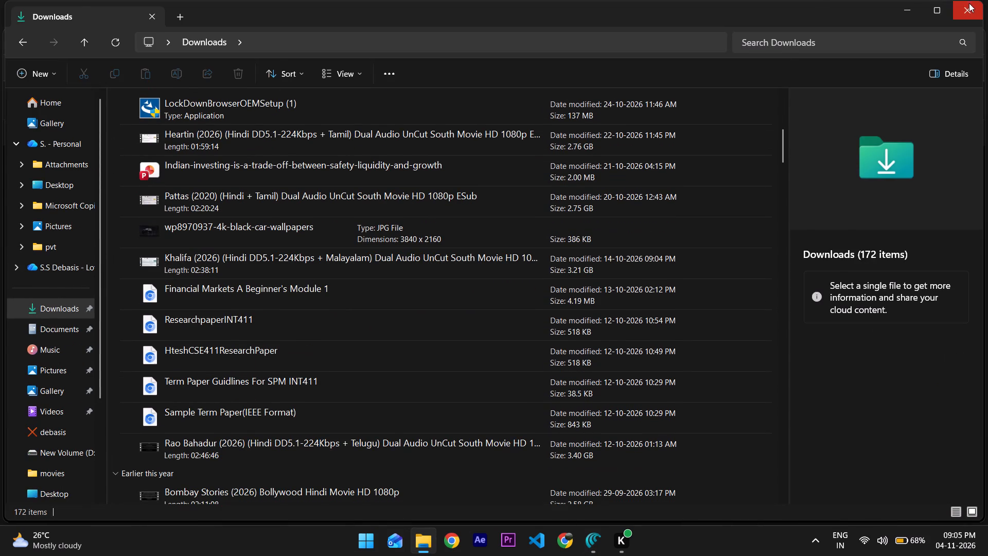